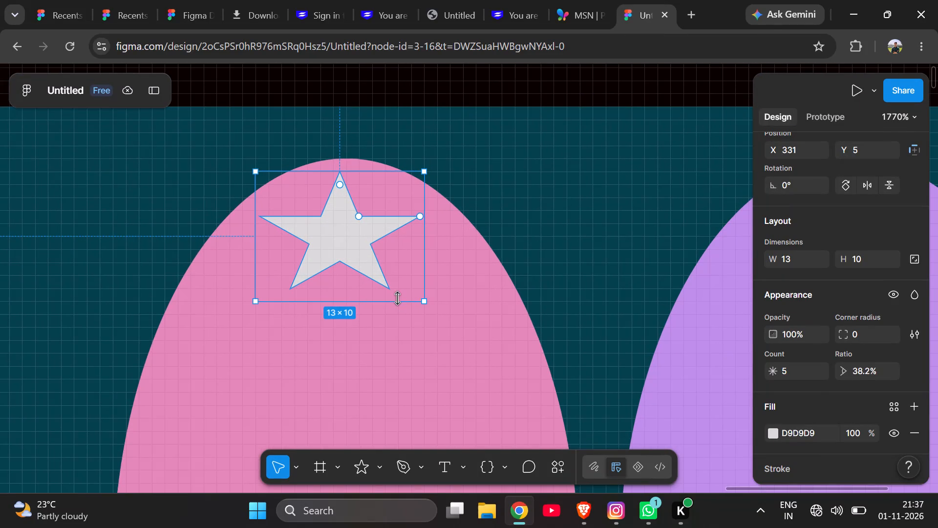
# Enlarge the grey star to about 17 × 15 and place it just inside the top of the pink oval.
pyautogui.click(448, 340)
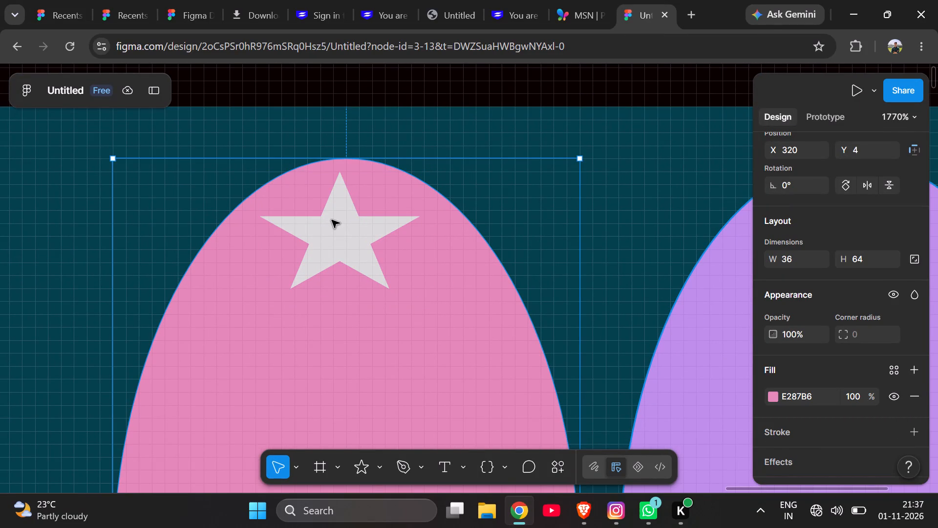
pyautogui.click(690, 318)
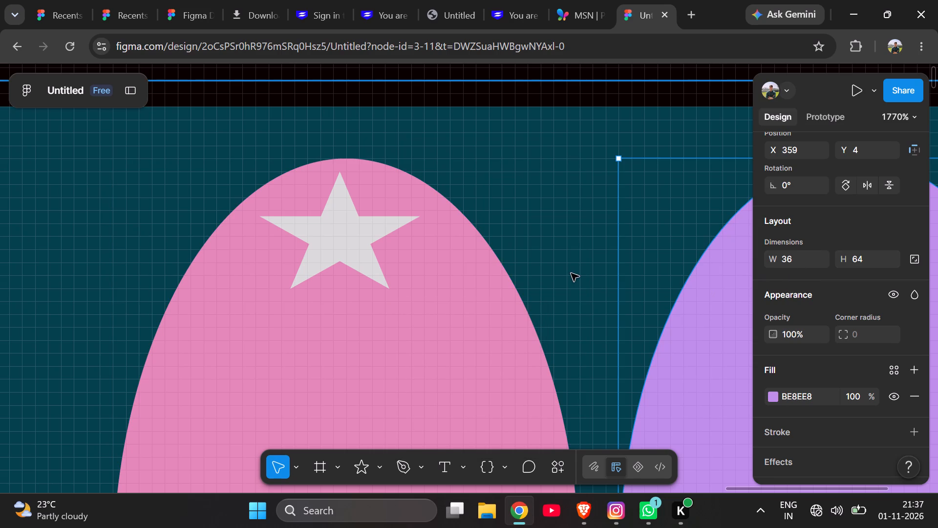
pyautogui.click(355, 239)
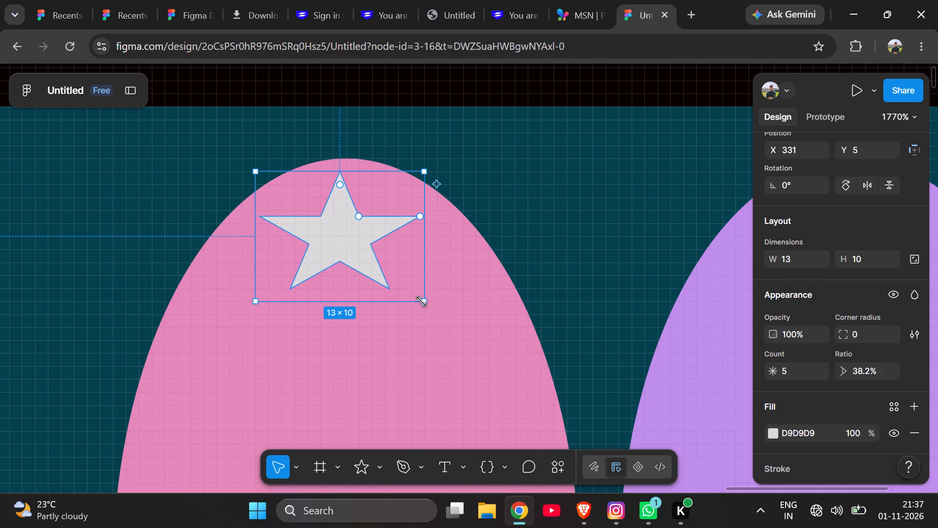
pyautogui.moveTo(422, 302); pyautogui.dragTo(468, 349)
pyautogui.moveTo(357, 264); pyautogui.dragTo(337, 255)
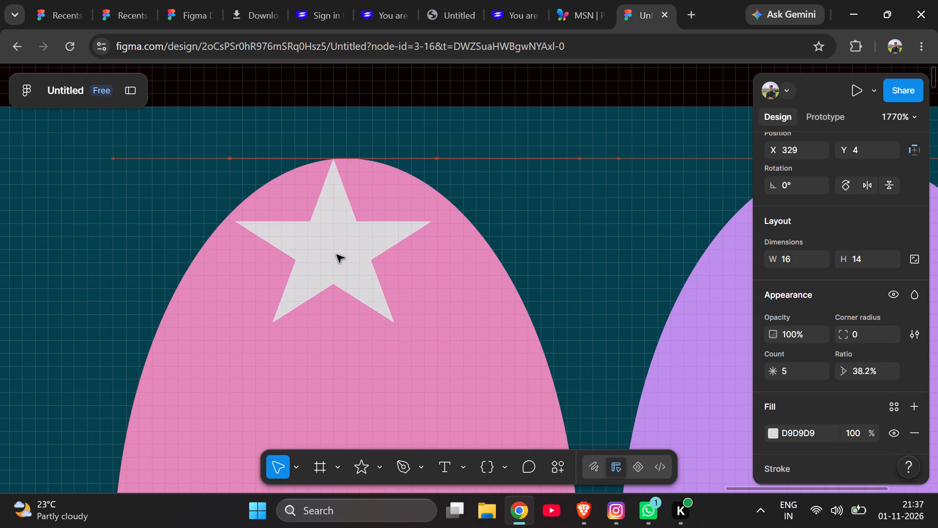
pyautogui.moveTo(337, 255); pyautogui.dragTo(343, 262)
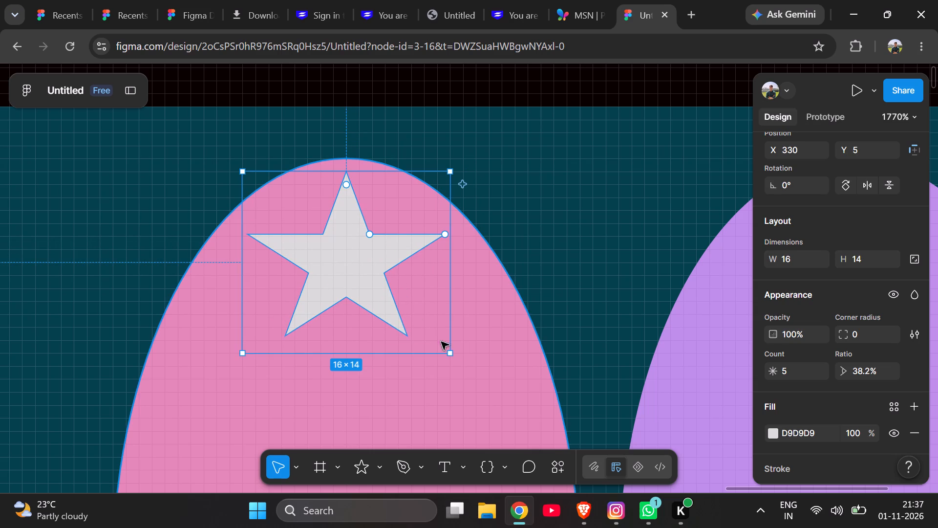
pyautogui.moveTo(448, 354); pyautogui.dragTo(462, 365)
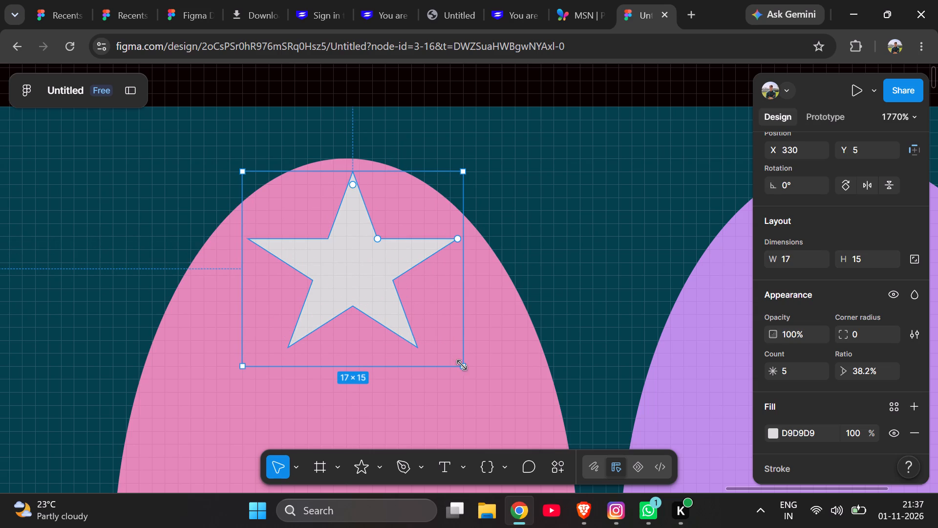
pyautogui.moveTo(359, 282); pyautogui.dragTo(355, 277)
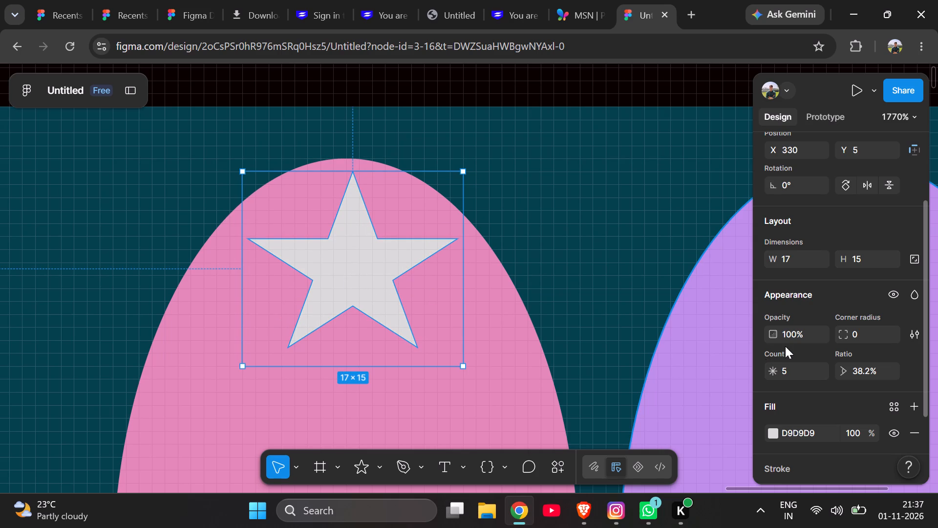
# Set the star's point count to 23.
pyautogui.scroll(-1, 785, 346)
pyautogui.click(792, 303)
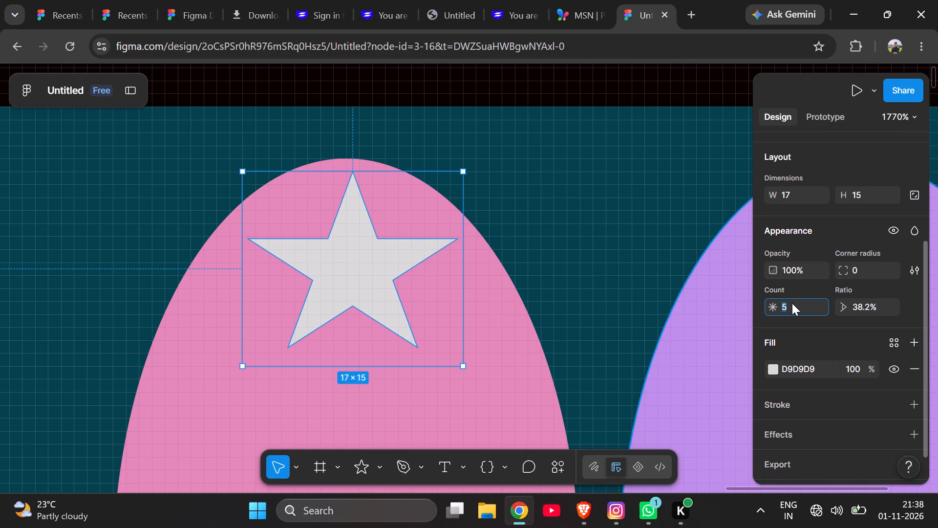
pyautogui.press('BackSpace')
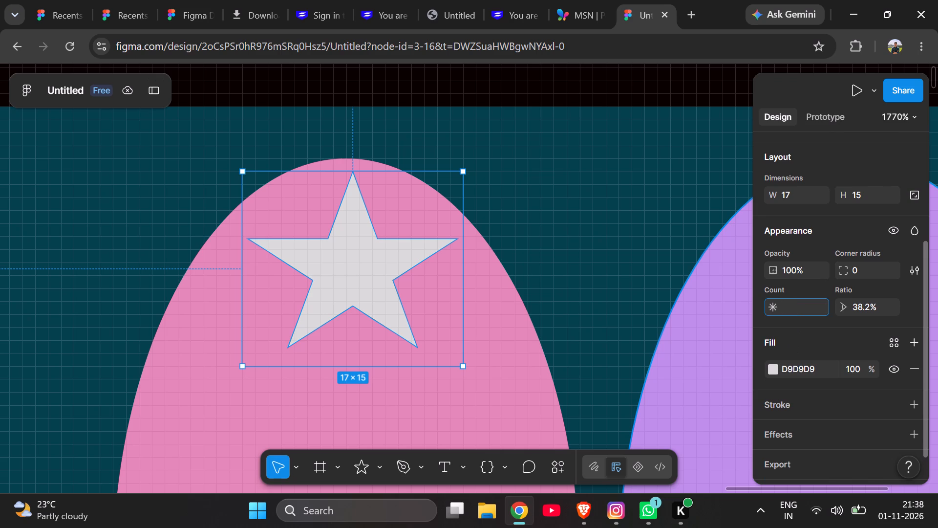
pyautogui.write('23')
pyautogui.press('Return')
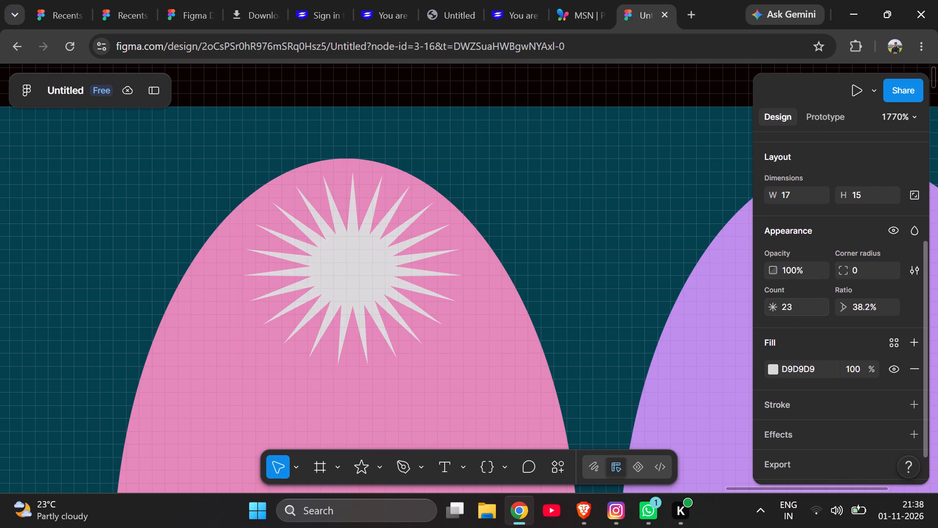
# Enlarge the starburst to about 19 × 16 and reposition it just below the top of the pink oval.
pyautogui.moveTo(356, 284); pyautogui.dragTo(339, 277)
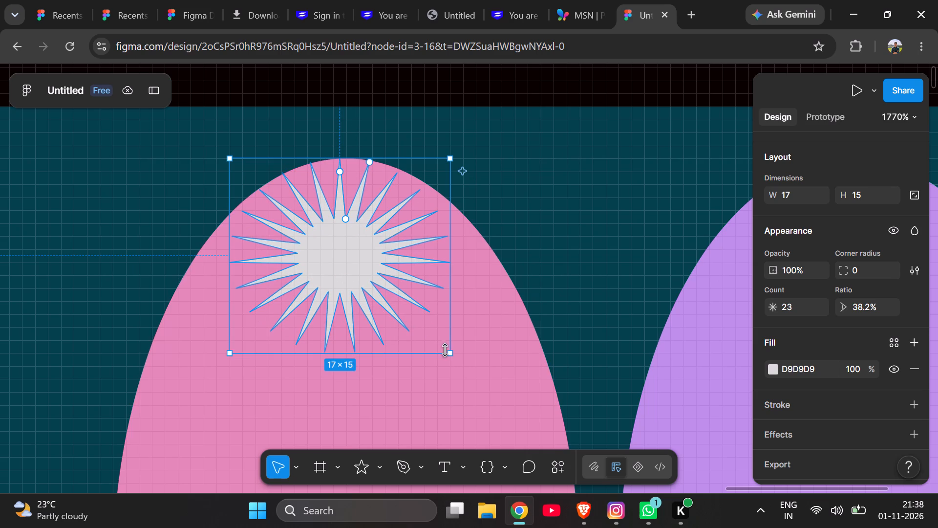
pyautogui.moveTo(446, 351); pyautogui.dragTo(472, 367)
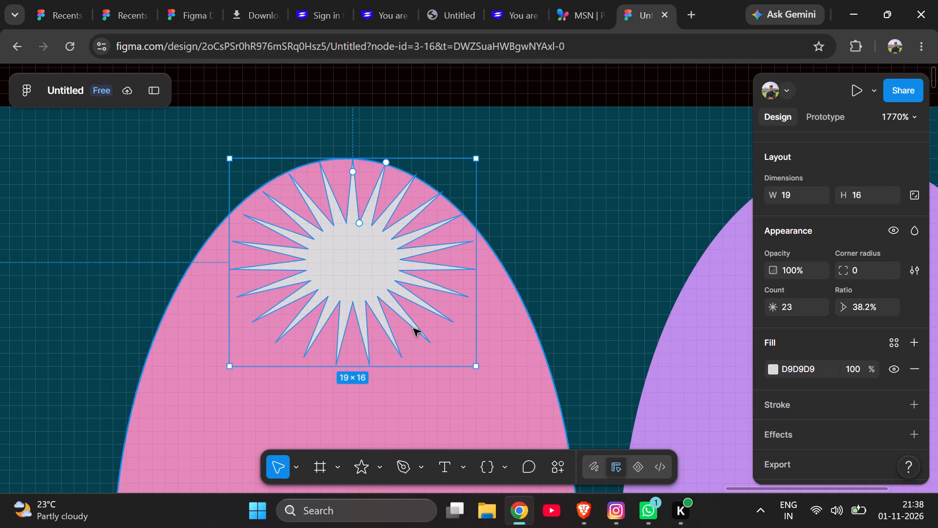
pyautogui.moveTo(359, 281); pyautogui.dragTo(354, 286)
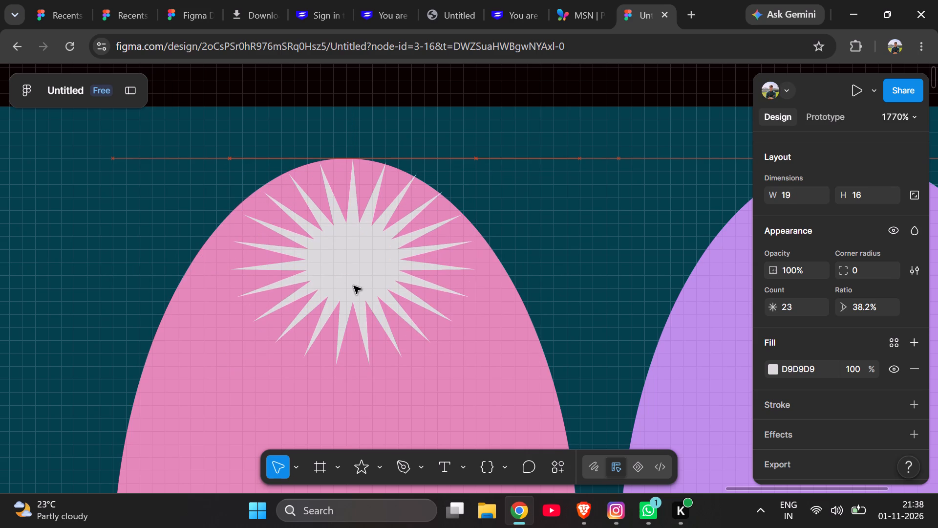
pyautogui.moveTo(354, 286); pyautogui.dragTo(352, 289)
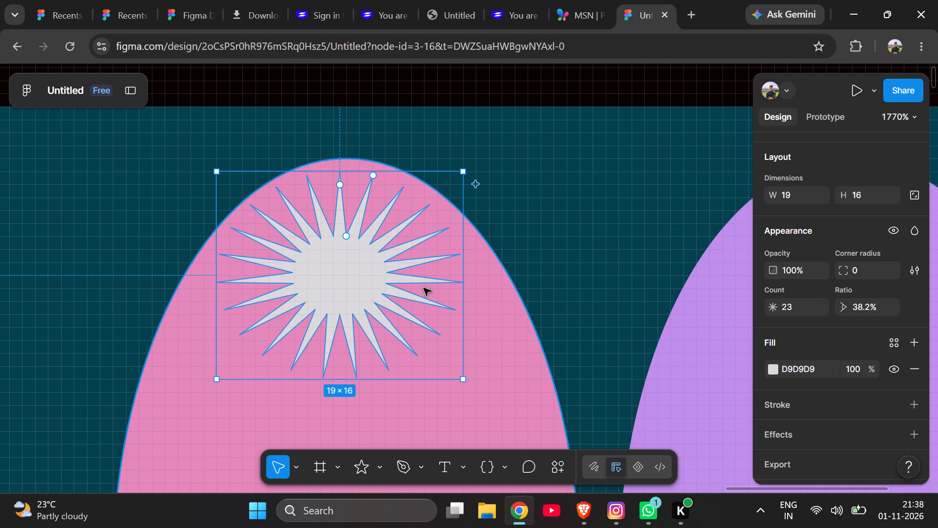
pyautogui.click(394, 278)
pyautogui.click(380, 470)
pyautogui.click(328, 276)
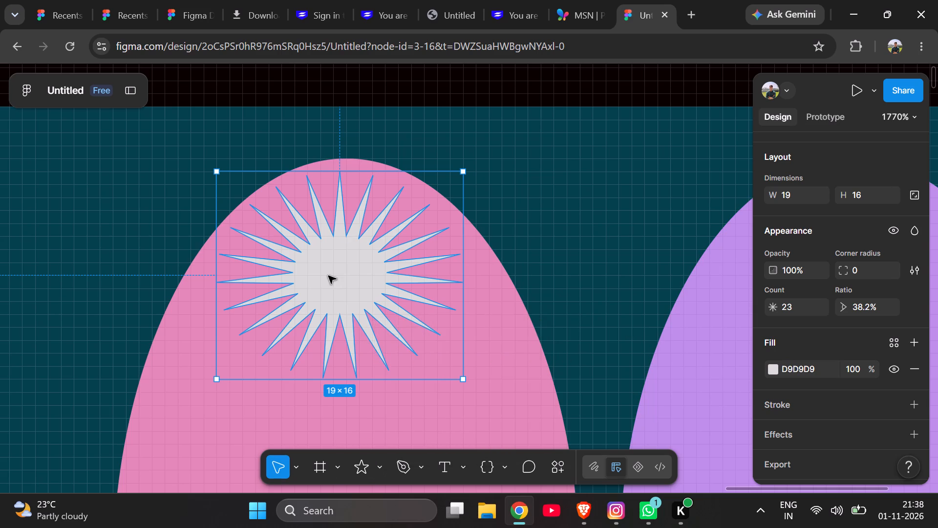
# Change the starburst's fill to a very dark purple, 150235.
pyautogui.scroll(-1, 783, 382)
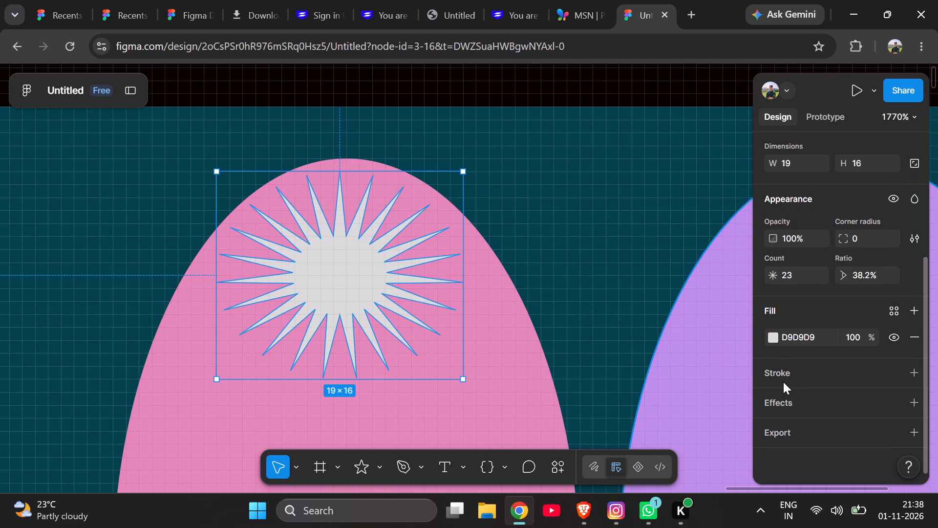
pyautogui.scroll(-1, 783, 382)
pyautogui.click(341, 278)
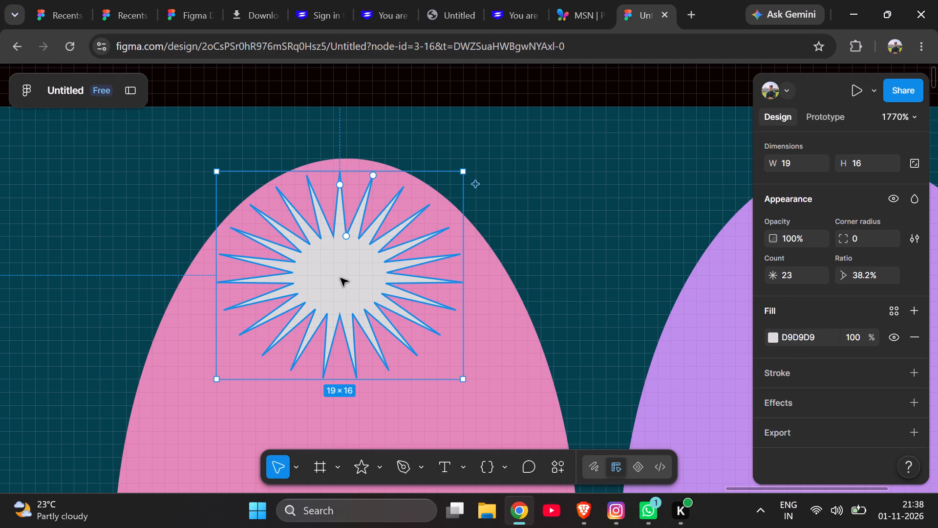
pyautogui.click(772, 332)
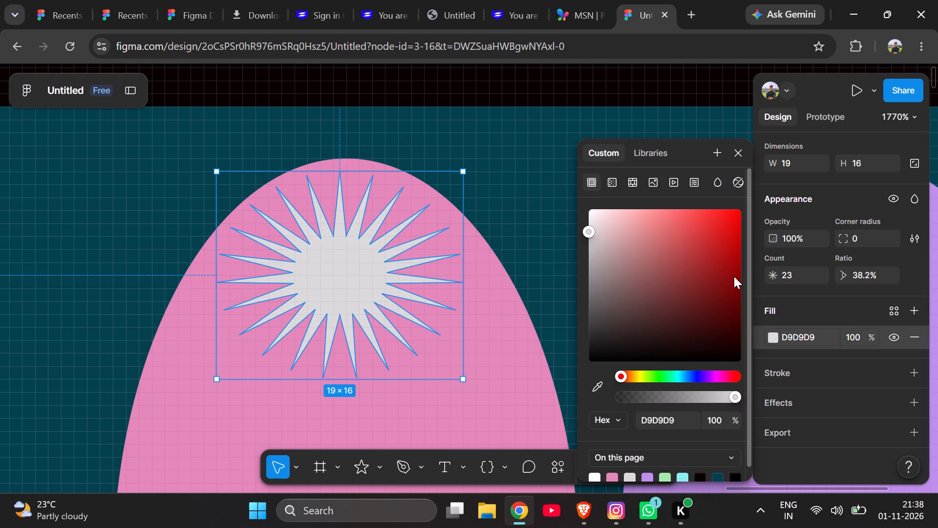
pyautogui.click(699, 366)
pyautogui.click(704, 377)
pyautogui.moveTo(715, 314); pyautogui.dragTo(726, 329)
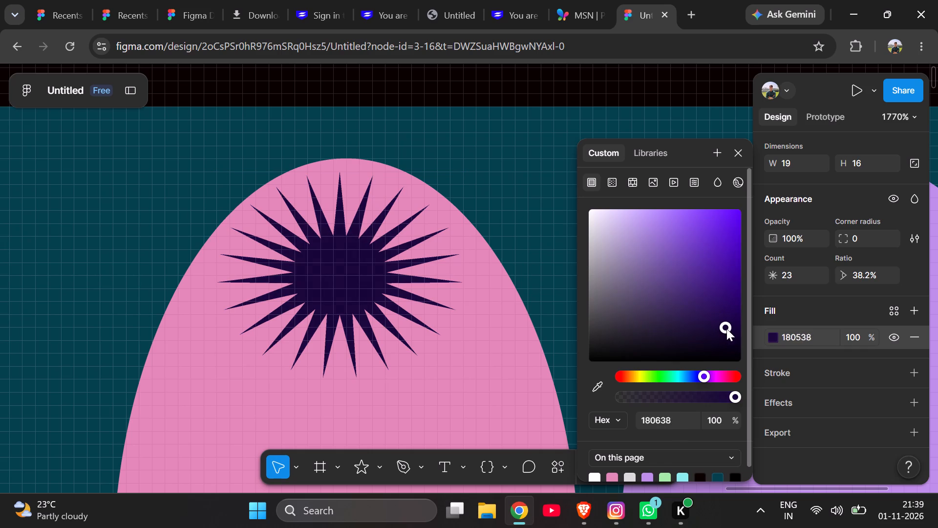
pyautogui.moveTo(726, 329); pyautogui.dragTo(736, 337)
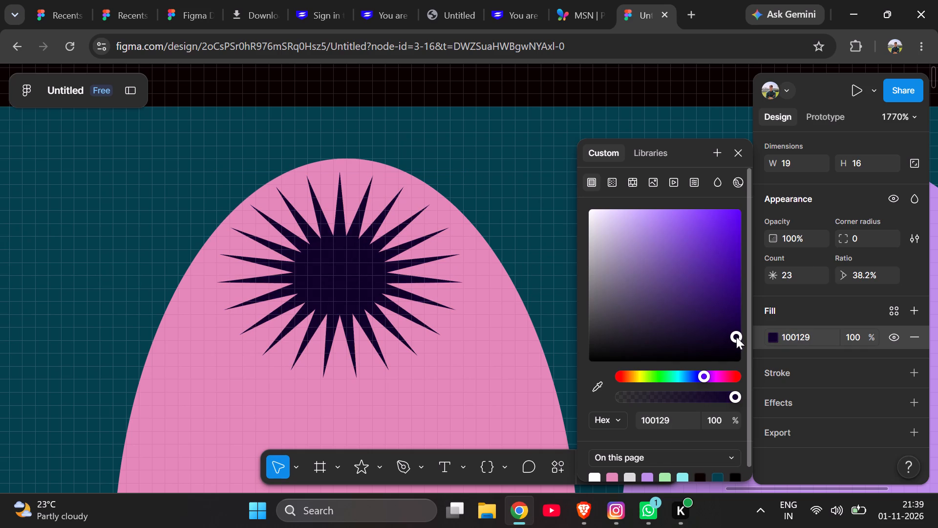
pyautogui.moveTo(736, 337); pyautogui.dragTo(735, 330)
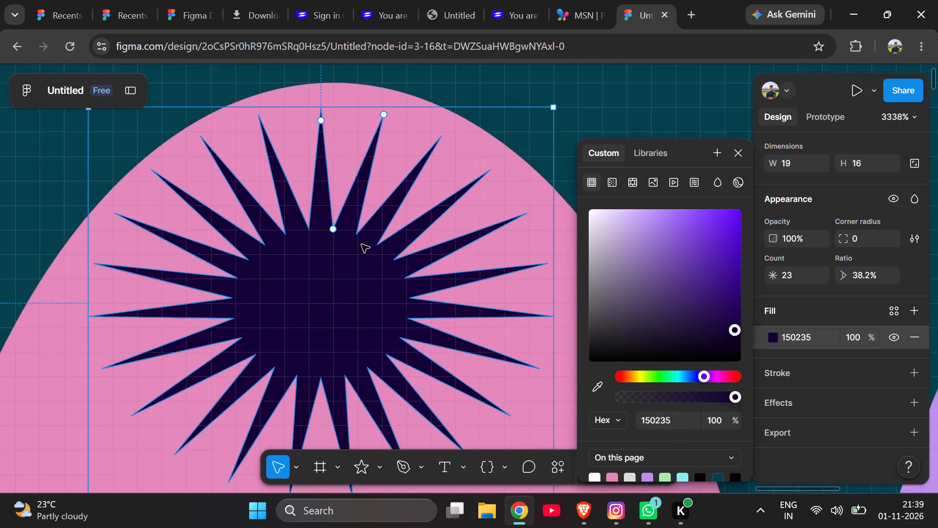
# Draw a circle about 4 × 4 with the Ellipse tool and position it in the middle of the dark starburst.
pyautogui.hscroll(1, 362, 244)
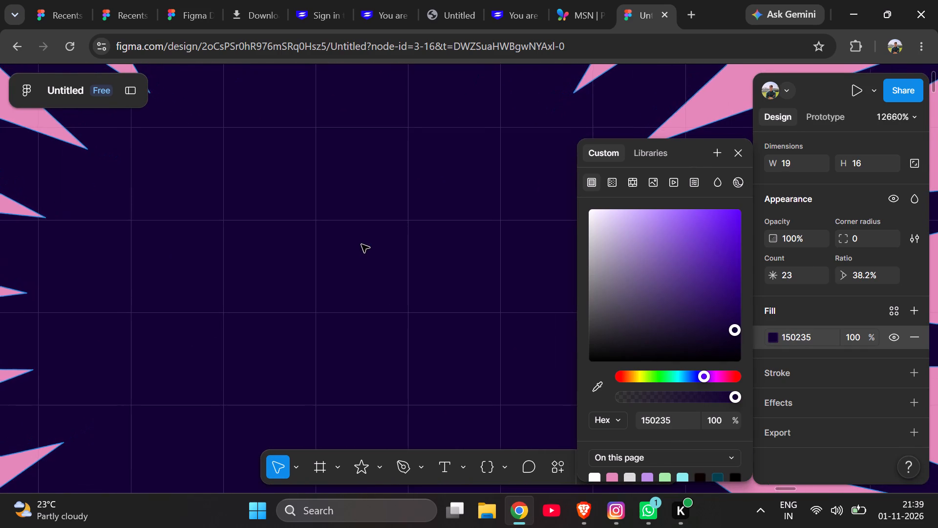
pyautogui.hscroll(-1, 362, 244)
pyautogui.hscroll(1, 362, 244)
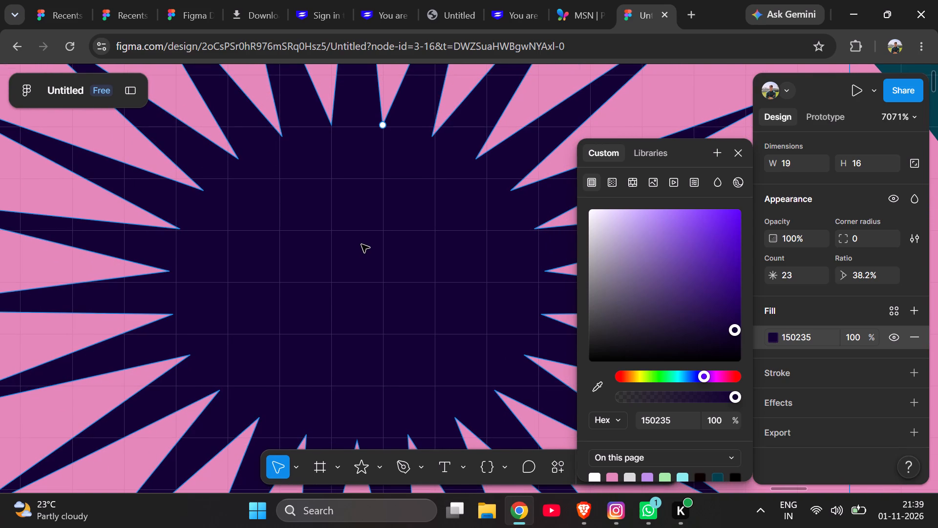
pyautogui.click(342, 465)
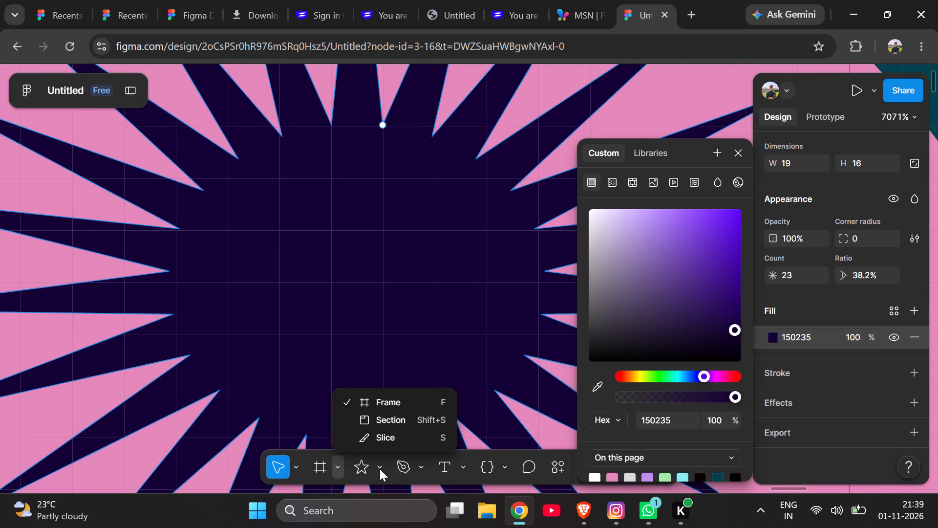
pyautogui.click(380, 469)
pyautogui.click(384, 464)
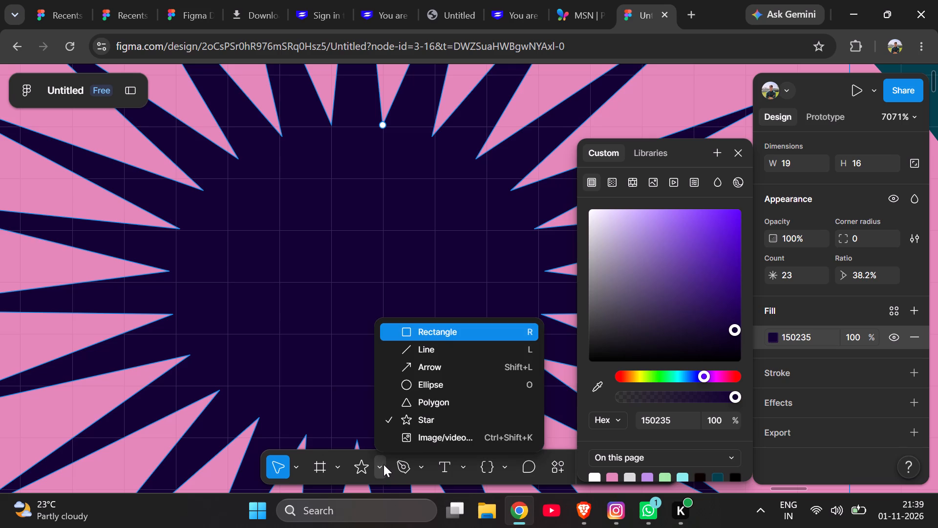
pyautogui.click(435, 389)
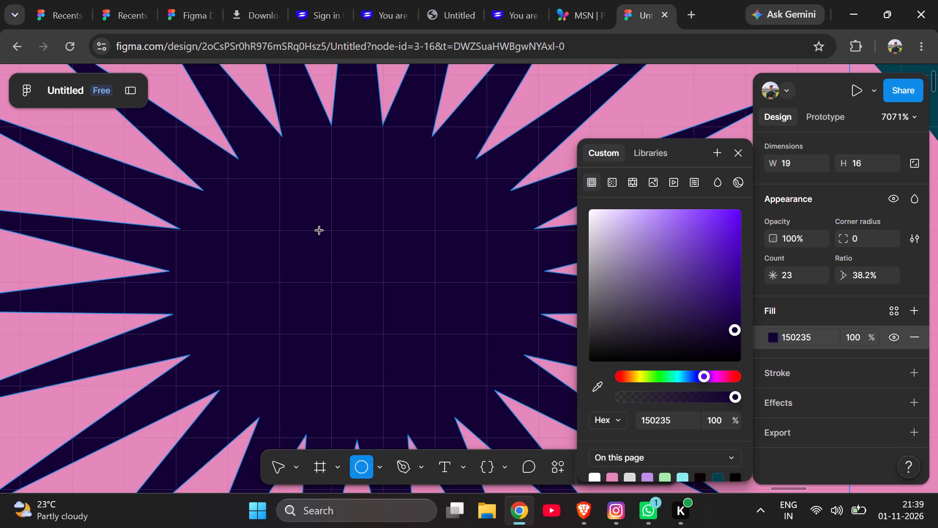
pyautogui.moveTo(277, 198); pyautogui.dragTo(392, 246)
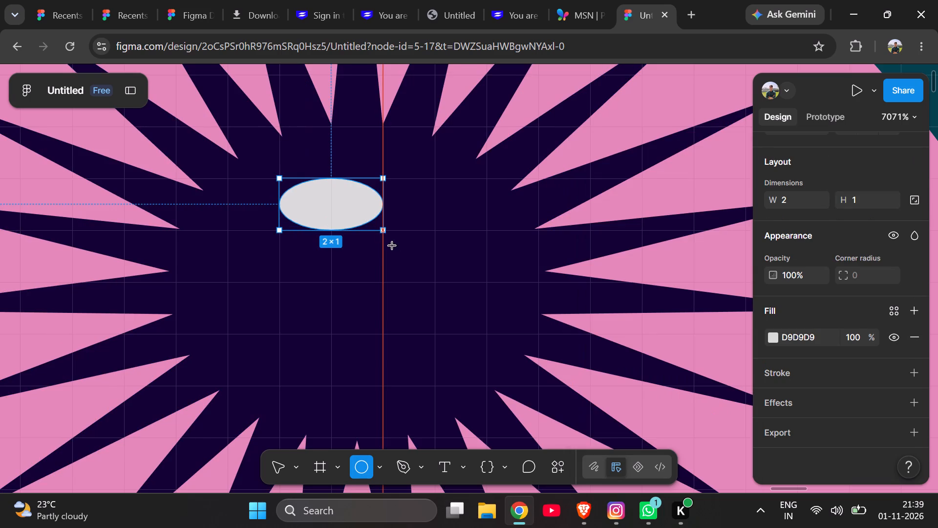
pyautogui.moveTo(392, 246); pyautogui.dragTo(429, 373)
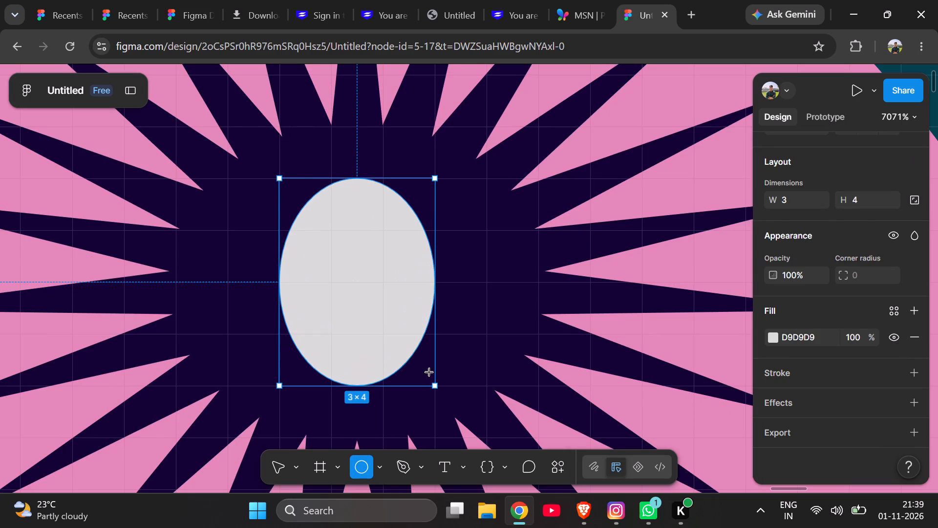
pyautogui.moveTo(429, 373); pyautogui.dragTo(469, 361)
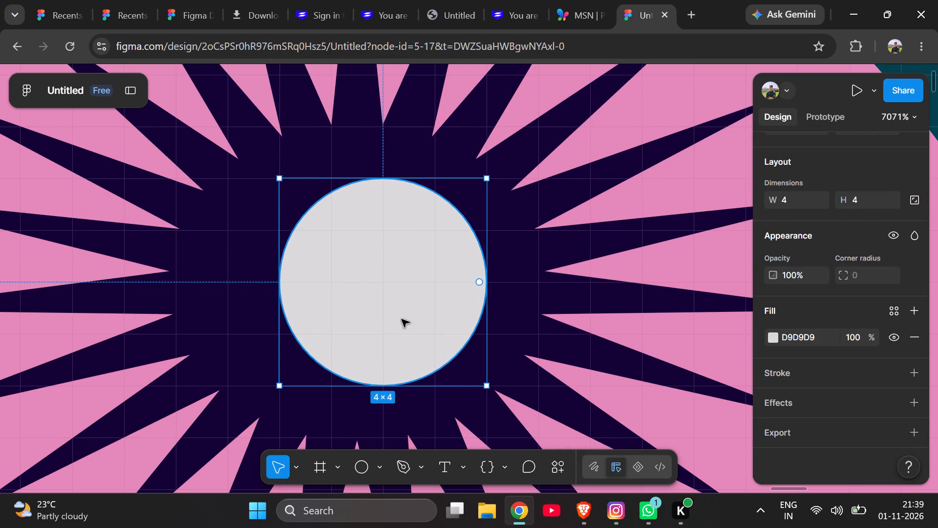
pyautogui.moveTo(393, 312); pyautogui.dragTo(372, 292)
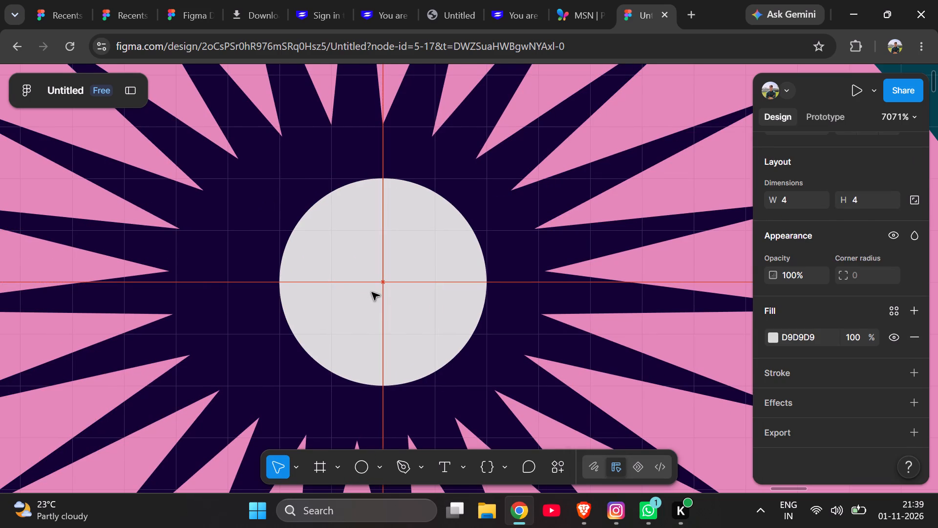
pyautogui.moveTo(372, 292); pyautogui.dragTo(368, 293)
pyautogui.moveTo(368, 293); pyautogui.dragTo(368, 291)
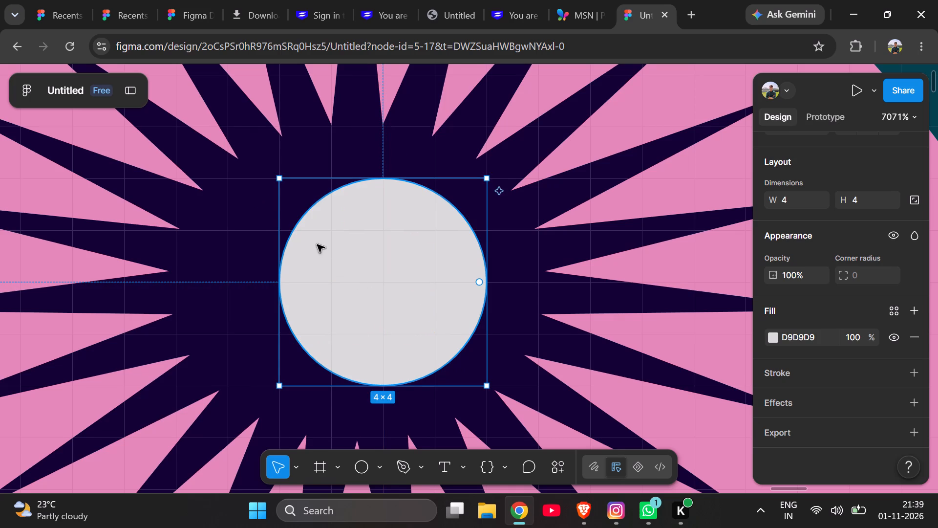
# Adjust the circle's left and right edges so it stays 4 × 4 but sits one unit farther left on the starburst.
pyautogui.moveTo(281, 179); pyautogui.dragTo(277, 176)
pyautogui.moveTo(277, 176); pyautogui.dragTo(267, 165)
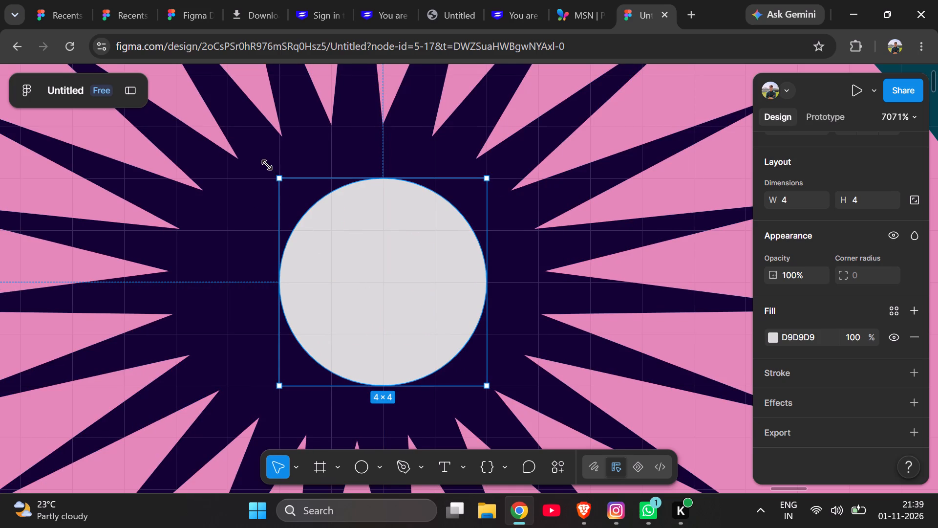
pyautogui.moveTo(267, 165); pyautogui.dragTo(263, 181)
pyautogui.moveTo(263, 181); pyautogui.dragTo(242, 182)
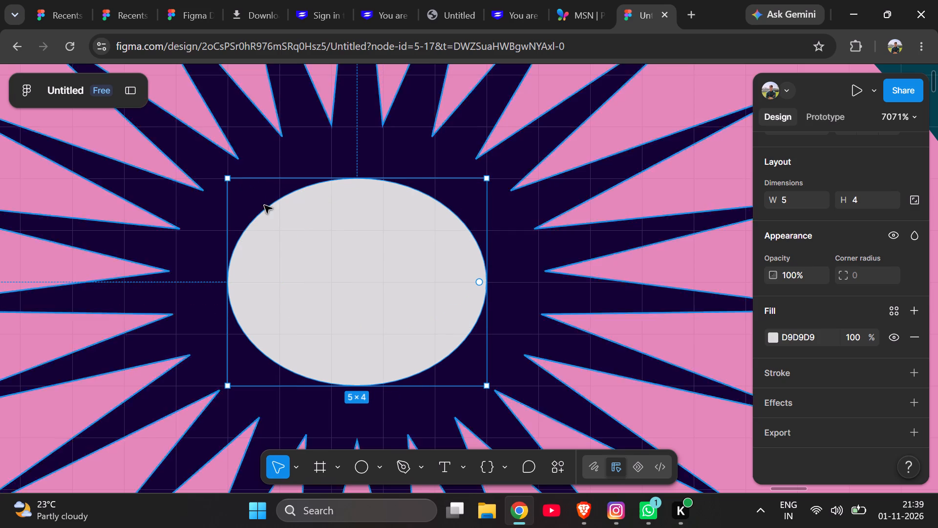
pyautogui.moveTo(334, 178); pyautogui.dragTo(332, 170)
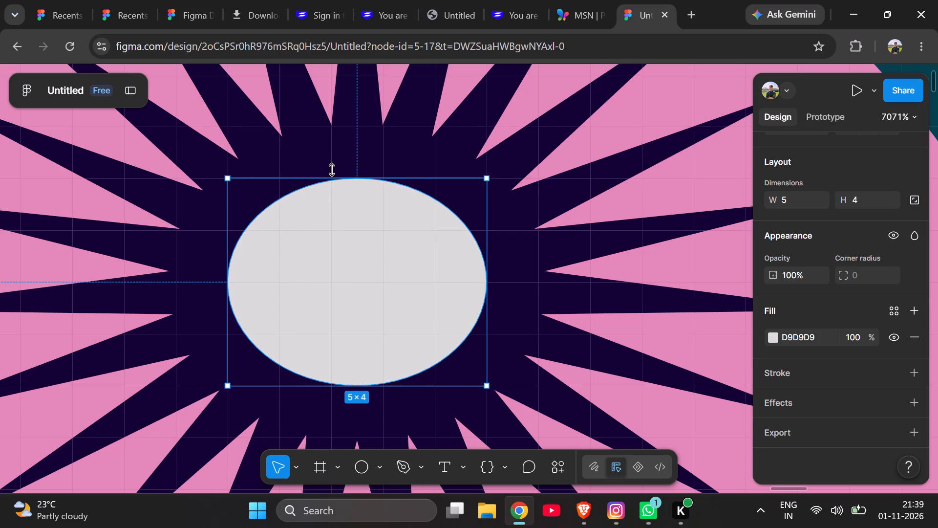
pyautogui.moveTo(332, 170); pyautogui.dragTo(331, 155)
pyautogui.moveTo(490, 276); pyautogui.dragTo(467, 273)
pyautogui.moveTo(467, 273); pyautogui.dragTo(456, 276)
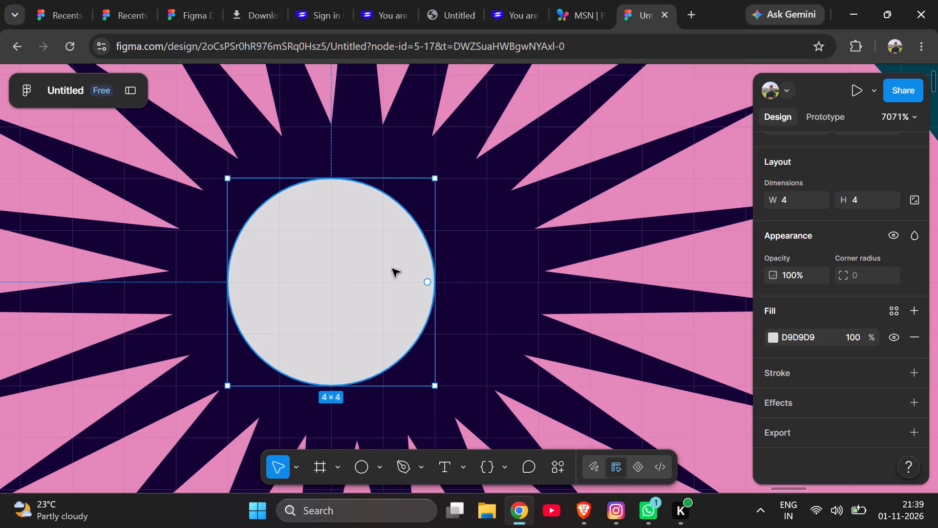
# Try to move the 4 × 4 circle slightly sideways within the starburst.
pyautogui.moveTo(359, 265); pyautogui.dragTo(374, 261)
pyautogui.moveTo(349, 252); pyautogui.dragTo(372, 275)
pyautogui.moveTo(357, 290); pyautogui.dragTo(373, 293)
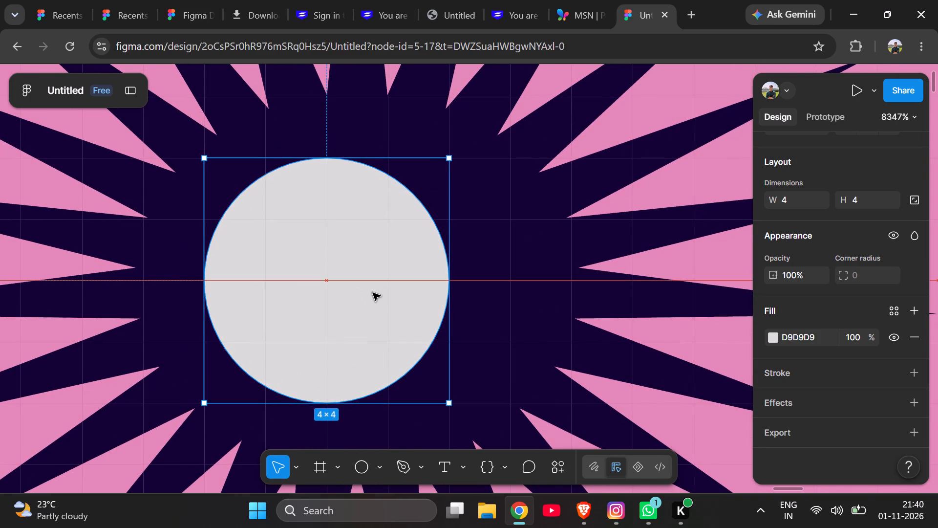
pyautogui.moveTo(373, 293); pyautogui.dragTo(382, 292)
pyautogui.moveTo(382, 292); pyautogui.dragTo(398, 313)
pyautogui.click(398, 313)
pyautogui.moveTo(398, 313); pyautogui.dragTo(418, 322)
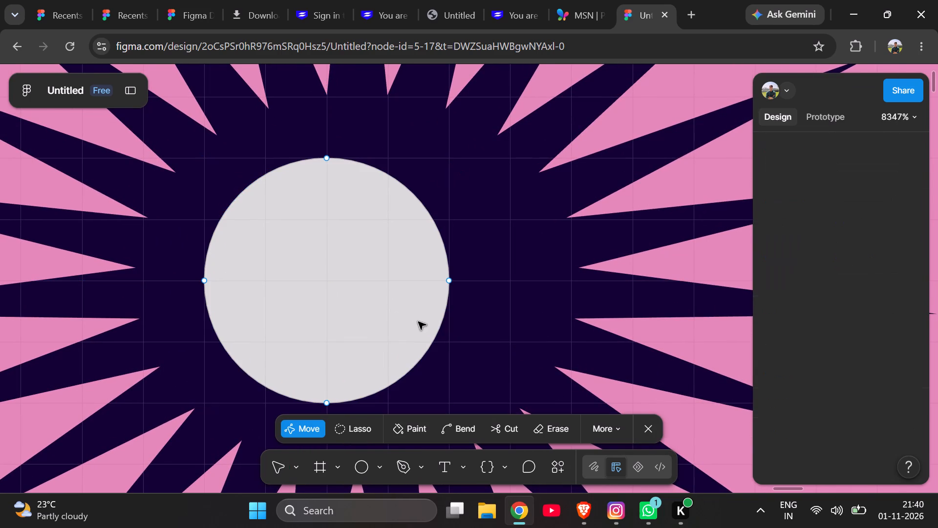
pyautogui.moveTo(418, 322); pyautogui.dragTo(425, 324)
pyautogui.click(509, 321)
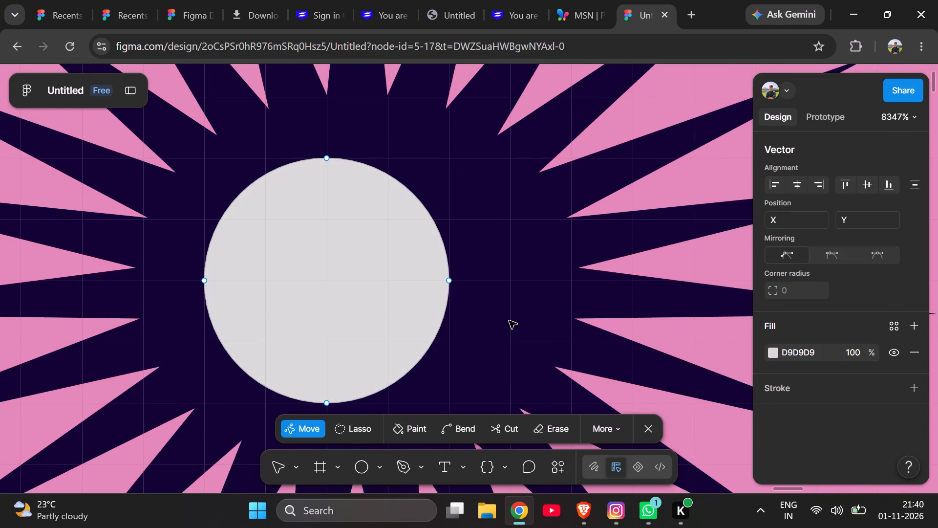
# Change the centre circle's fill to a light green, 96DDA0.
pyautogui.click(771, 352)
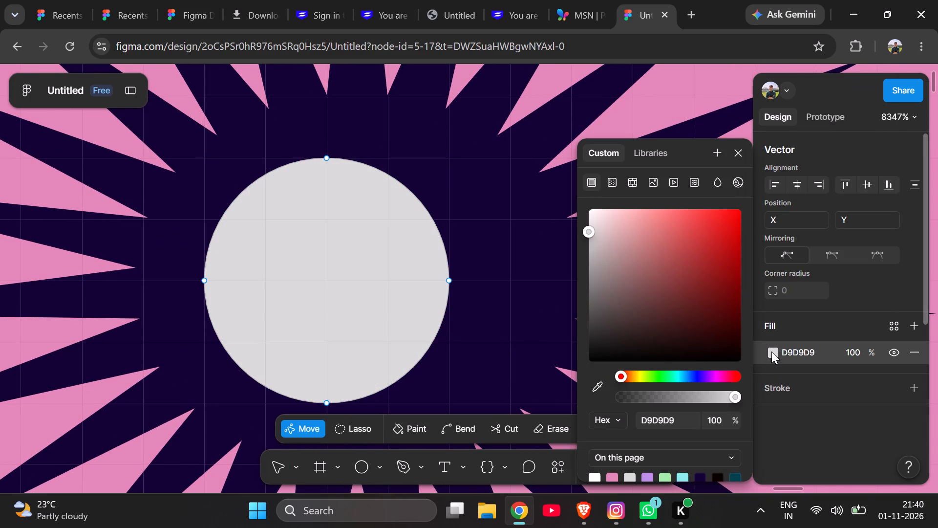
pyautogui.click(661, 373)
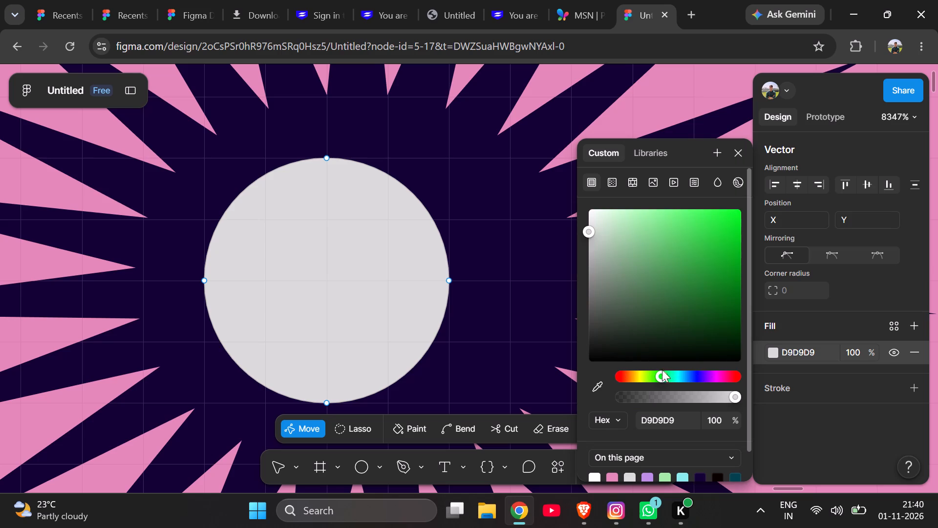
pyautogui.moveTo(686, 257); pyautogui.dragTo(640, 230)
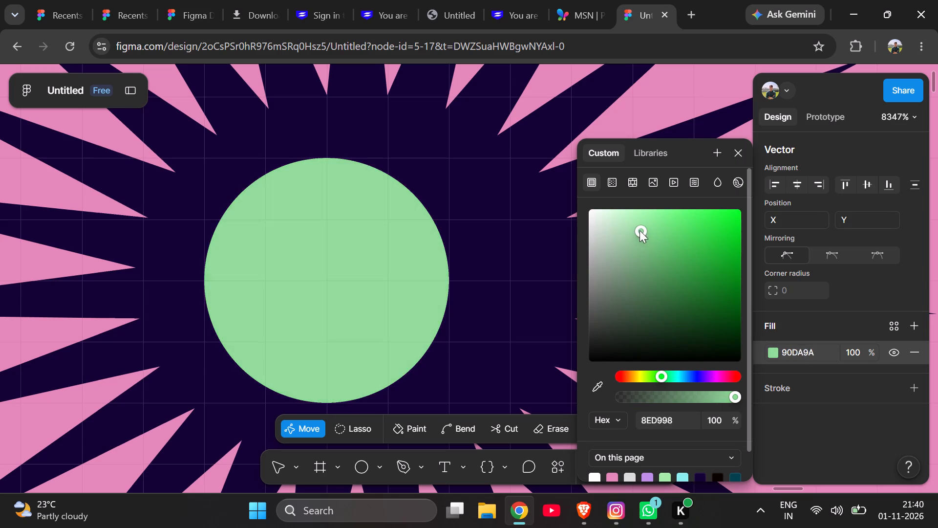
pyautogui.moveTo(640, 230); pyautogui.dragTo(638, 229)
# Convert the circle's green fill to a linear gradient and move its dark green 517756 stop to roughly the middle.
pyautogui.click(613, 181)
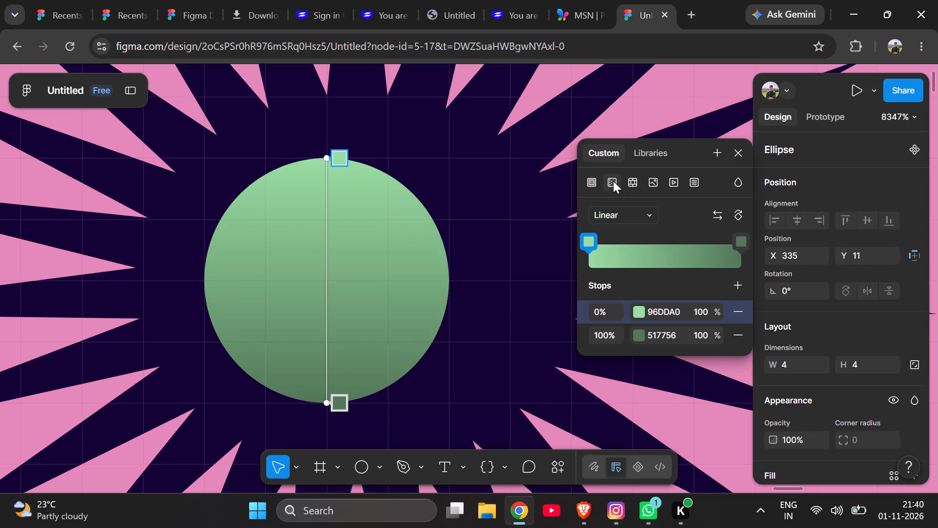
pyautogui.moveTo(588, 235); pyautogui.dragTo(636, 253)
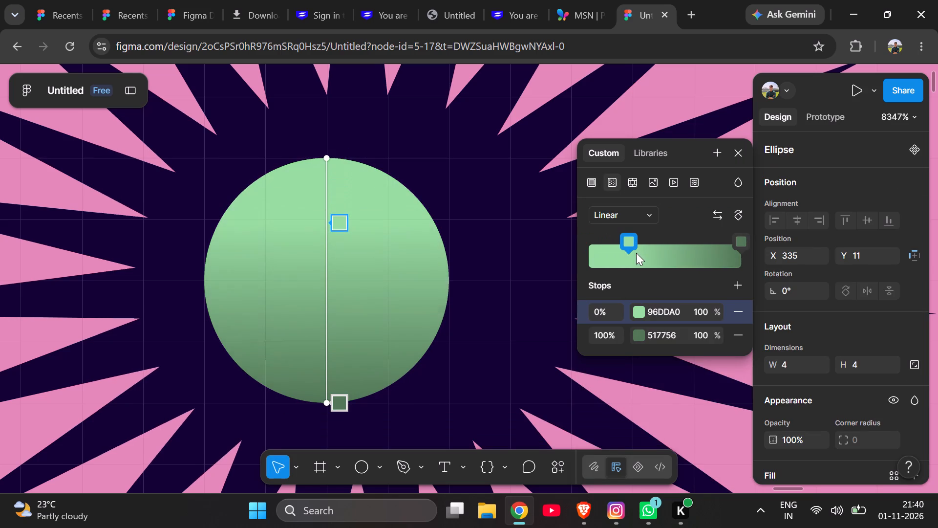
pyautogui.moveTo(636, 253); pyautogui.dragTo(578, 235)
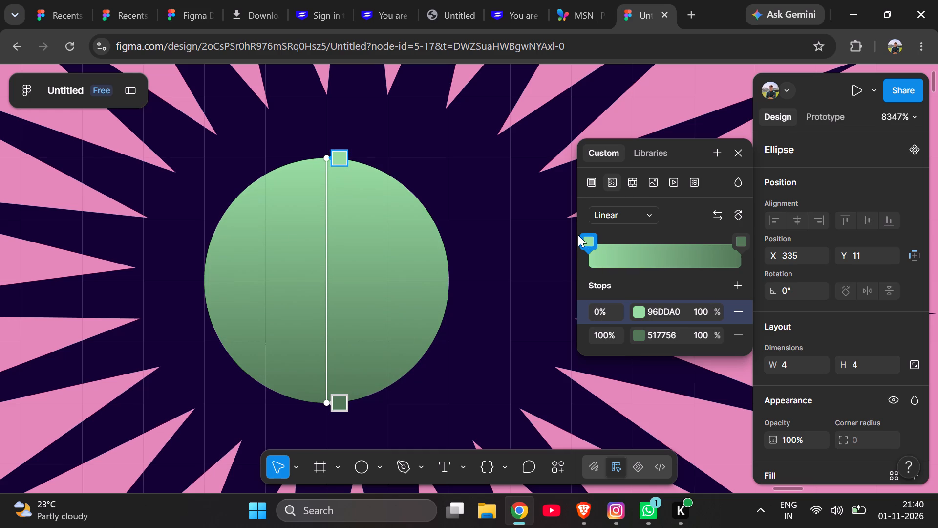
pyautogui.moveTo(578, 235); pyautogui.dragTo(579, 235)
pyautogui.moveTo(741, 236); pyautogui.dragTo(669, 232)
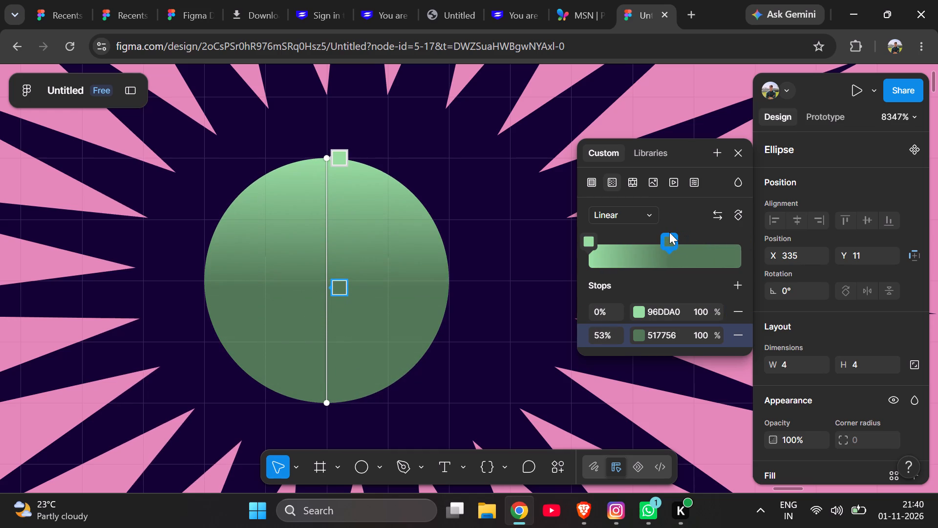
pyautogui.moveTo(669, 232); pyautogui.dragTo(680, 243)
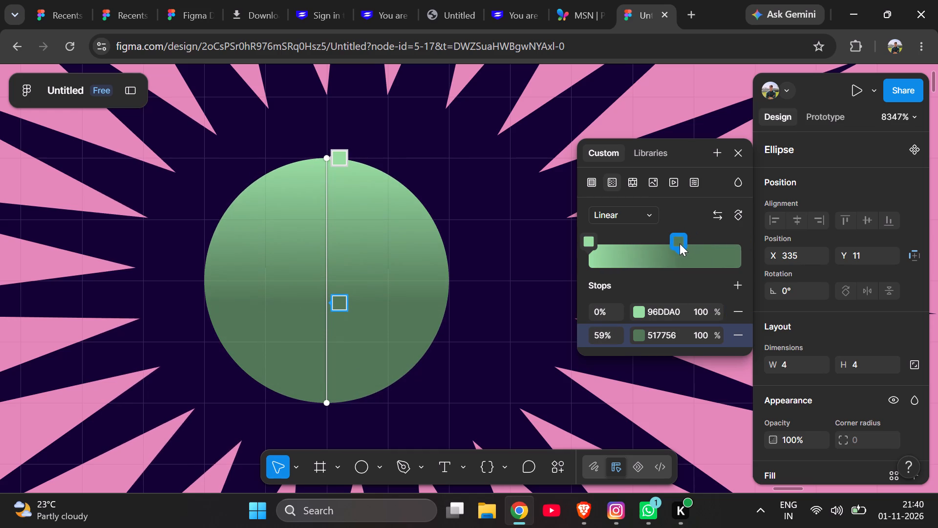
pyautogui.moveTo(680, 243); pyautogui.dragTo(667, 241)
pyautogui.click(508, 244)
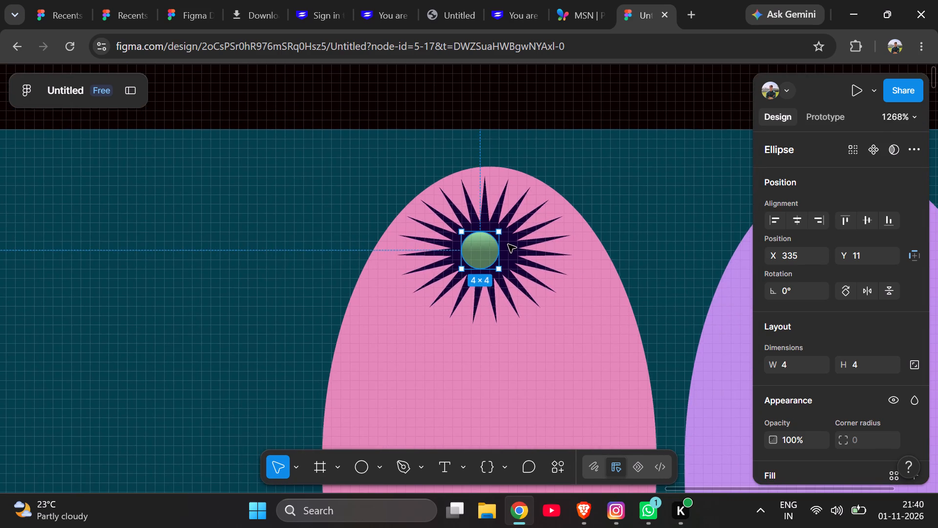
# Draw a five-point star about 13 × 13 with the Star tool in the lower part of the pink oval.
pyautogui.click(408, 317)
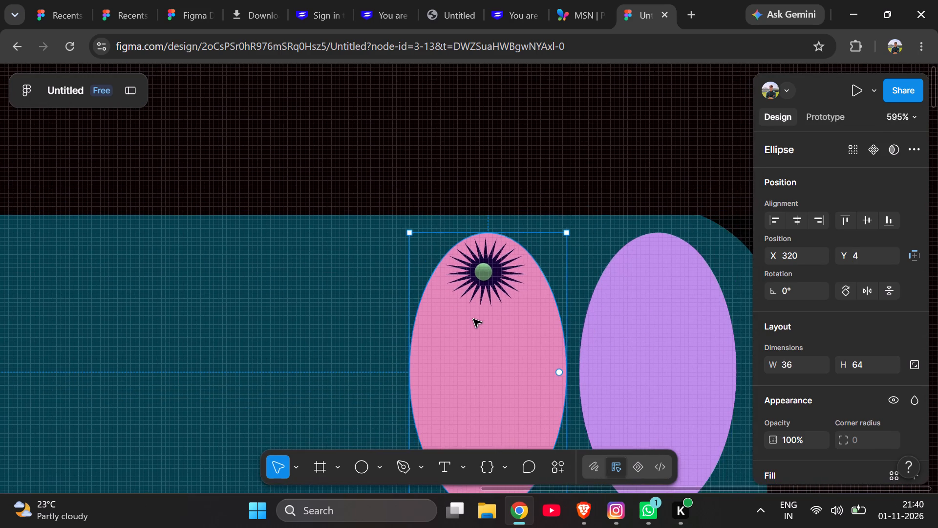
pyautogui.scroll(-1, 473, 319)
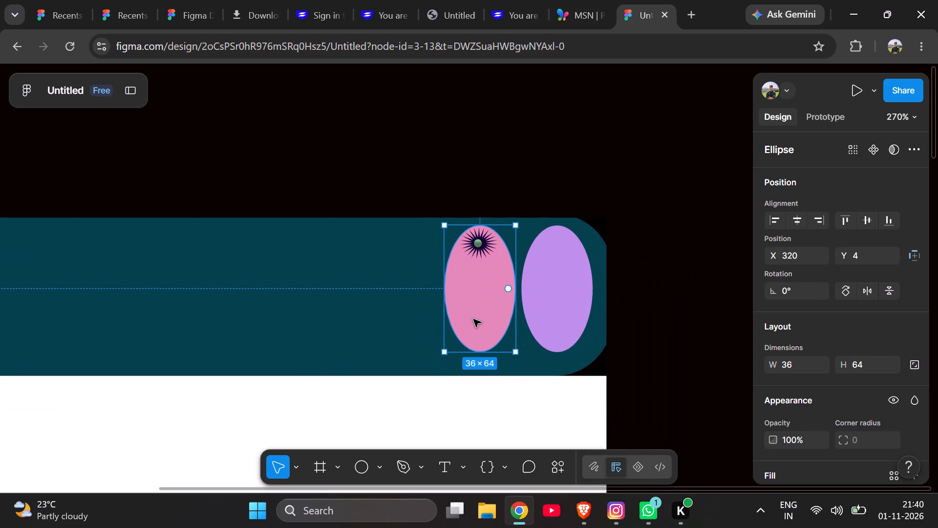
pyautogui.scroll(1, 473, 319)
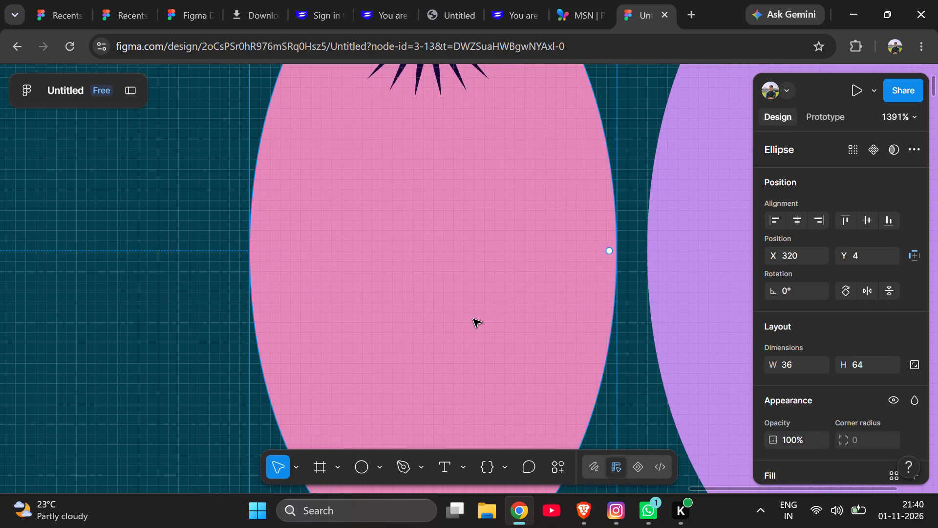
pyautogui.scroll(-2, 473, 319)
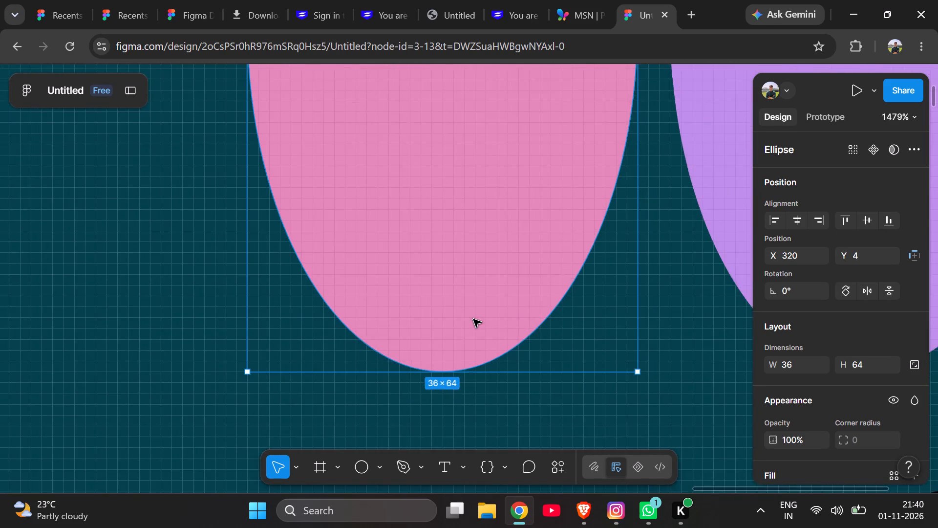
pyautogui.scroll(1, 473, 319)
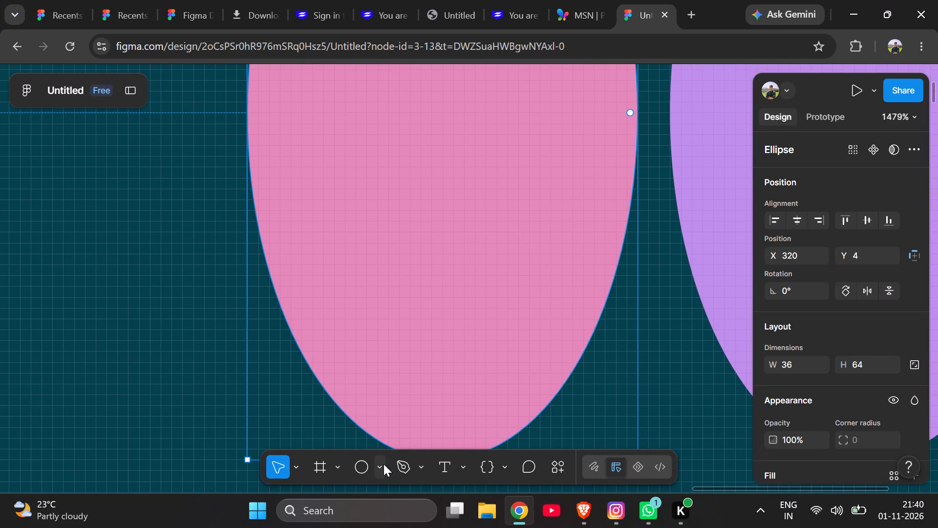
pyautogui.click(384, 464)
pyautogui.click(429, 425)
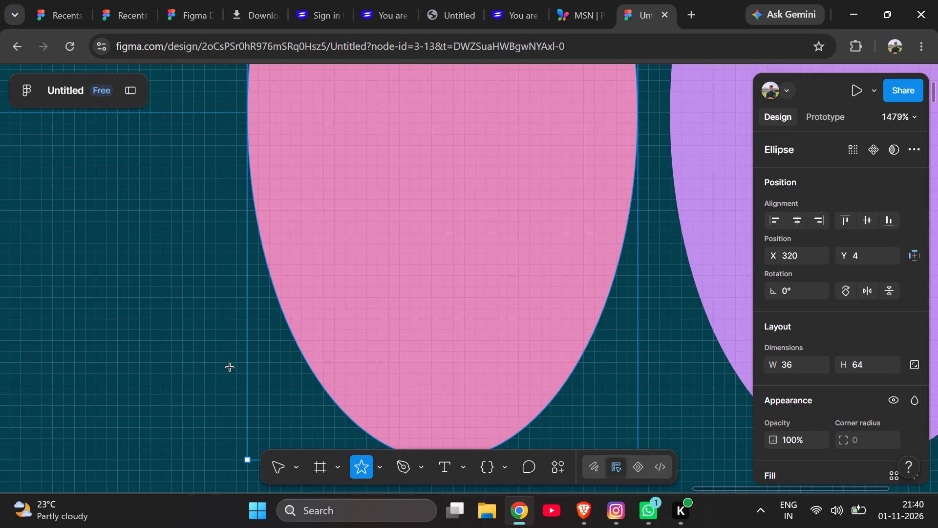
pyautogui.moveTo(374, 261); pyautogui.dragTo(388, 261)
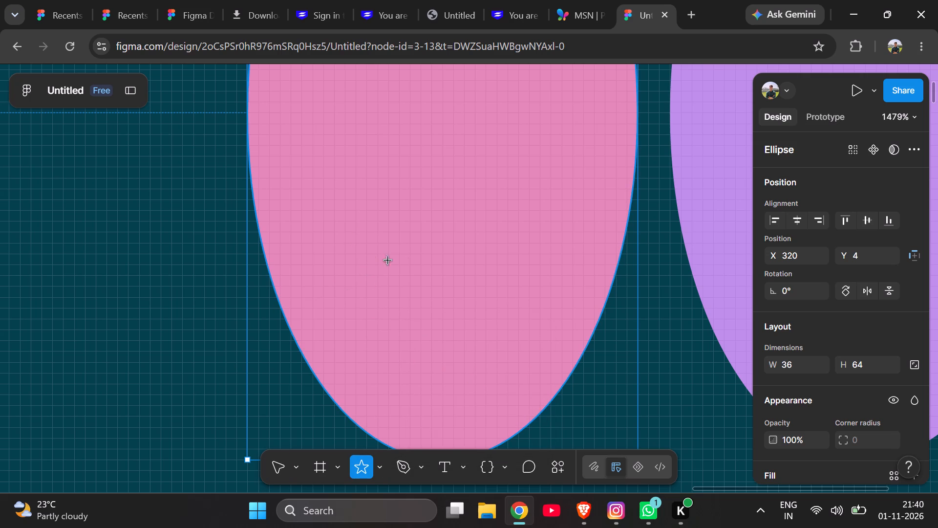
pyautogui.moveTo(388, 261); pyautogui.dragTo(517, 401)
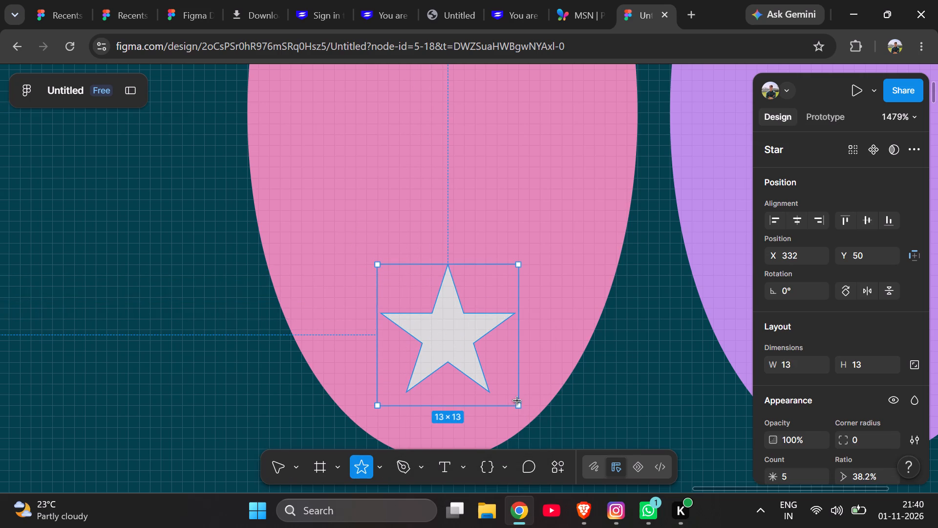
pyautogui.moveTo(517, 401); pyautogui.dragTo(517, 404)
# Move the new star higher in the oval's lower half, to X 327, Y 42, and enlarge it to about 21 × 20.
pyautogui.moveTo(440, 331); pyautogui.dragTo(416, 282)
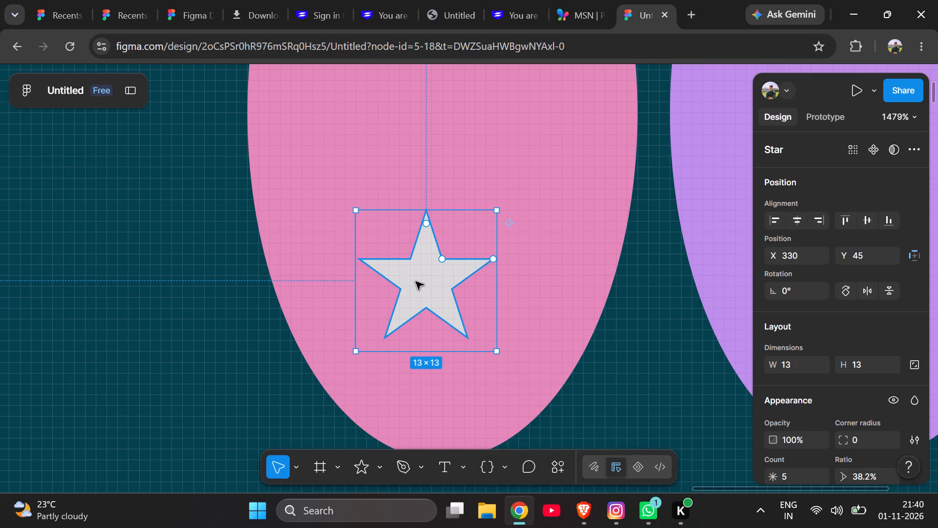
pyautogui.moveTo(493, 349); pyautogui.dragTo(512, 366)
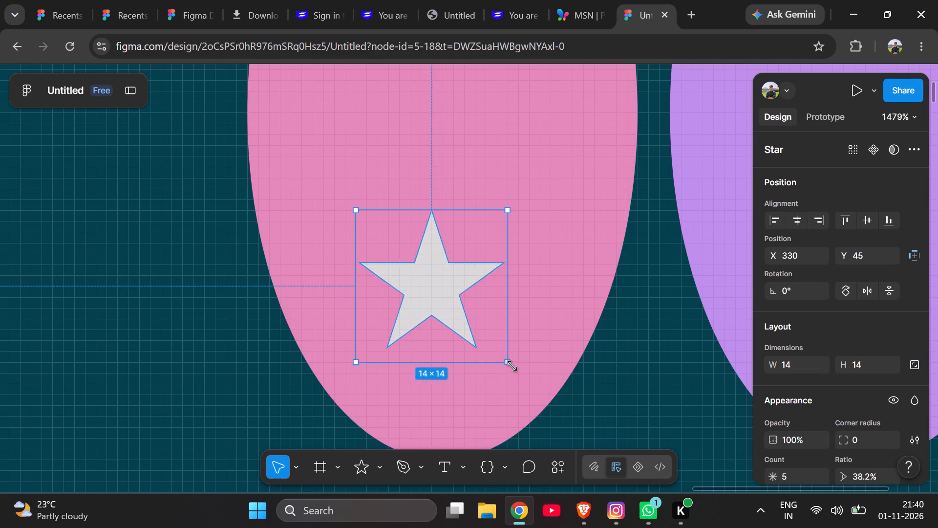
pyautogui.moveTo(512, 366); pyautogui.dragTo(550, 396)
pyautogui.moveTo(435, 303); pyautogui.dragTo(411, 285)
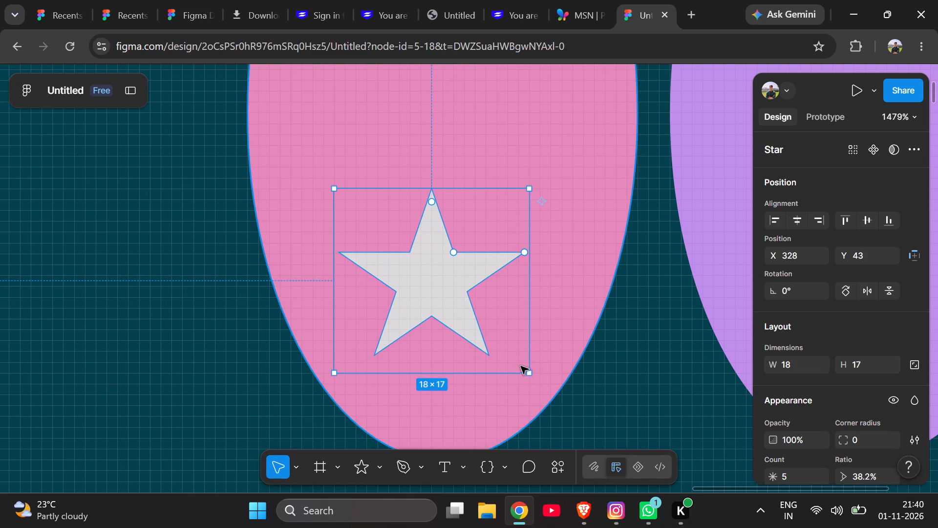
pyautogui.moveTo(522, 367); pyautogui.dragTo(547, 390)
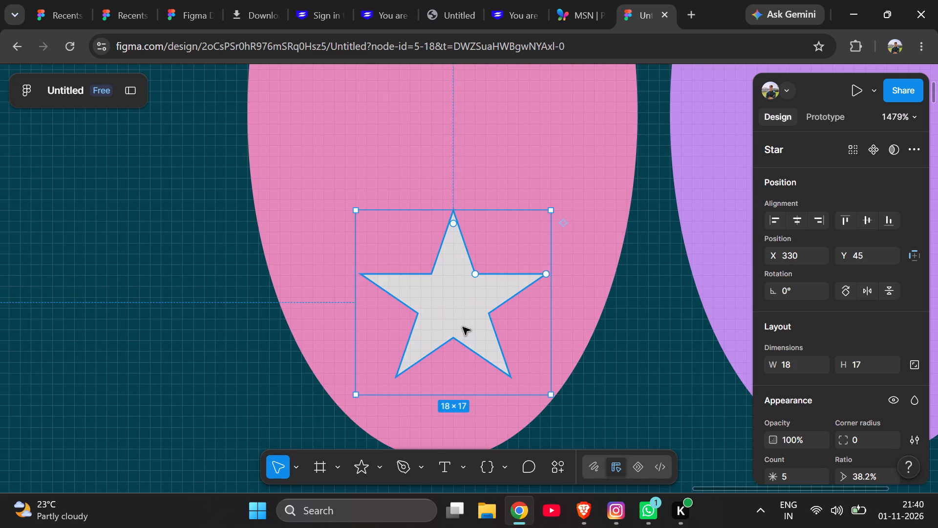
pyautogui.moveTo(463, 327); pyautogui.dragTo(432, 290)
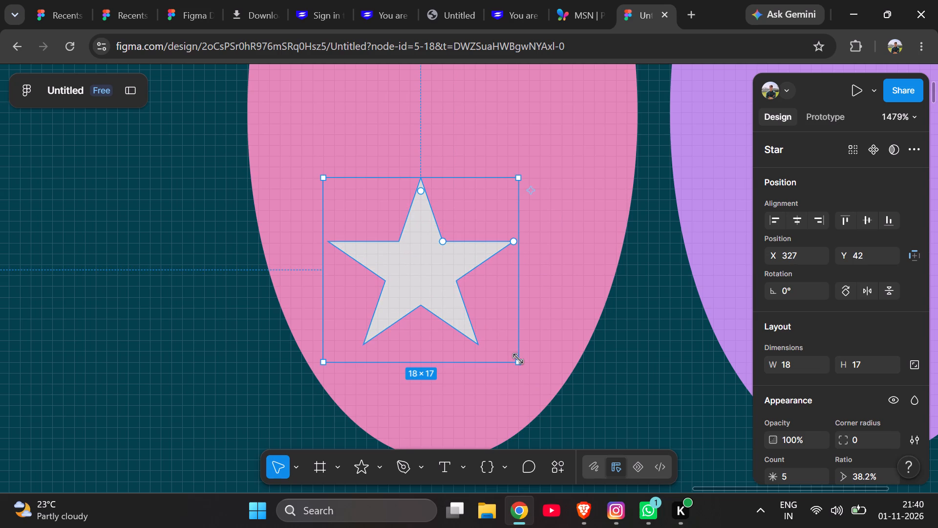
pyautogui.moveTo(518, 358); pyautogui.dragTo(552, 390)
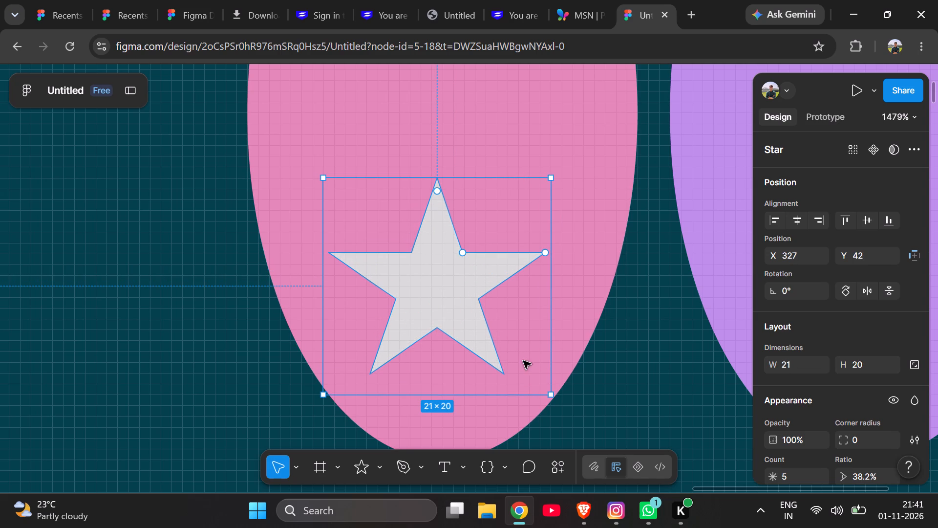
# Enlarge the star in the lower half of the pink oval to 23 × 22.
pyautogui.click(439, 287)
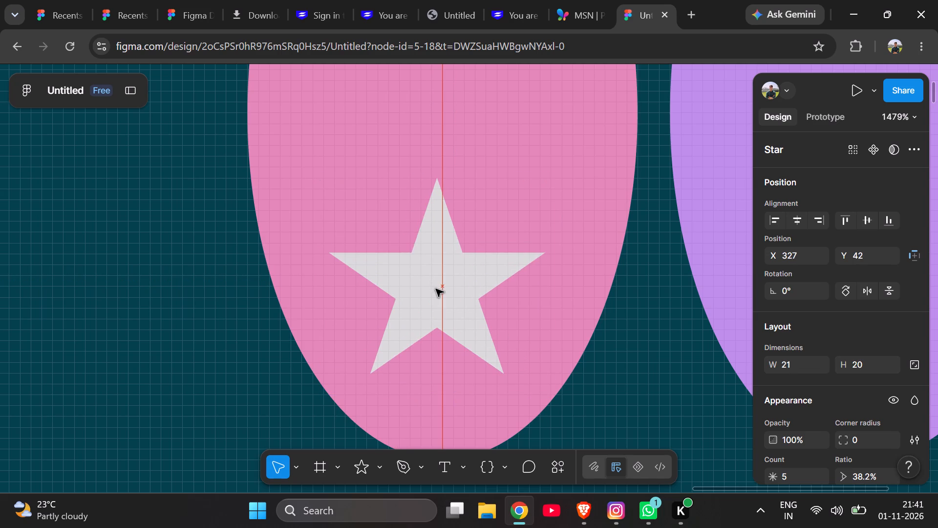
pyautogui.moveTo(547, 392); pyautogui.dragTo(560, 405)
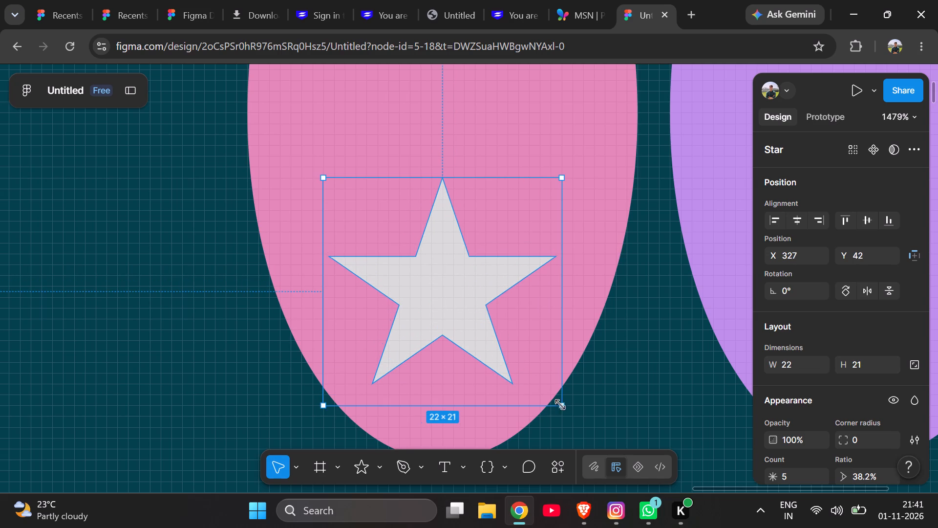
pyautogui.moveTo(560, 405); pyautogui.dragTo(570, 415)
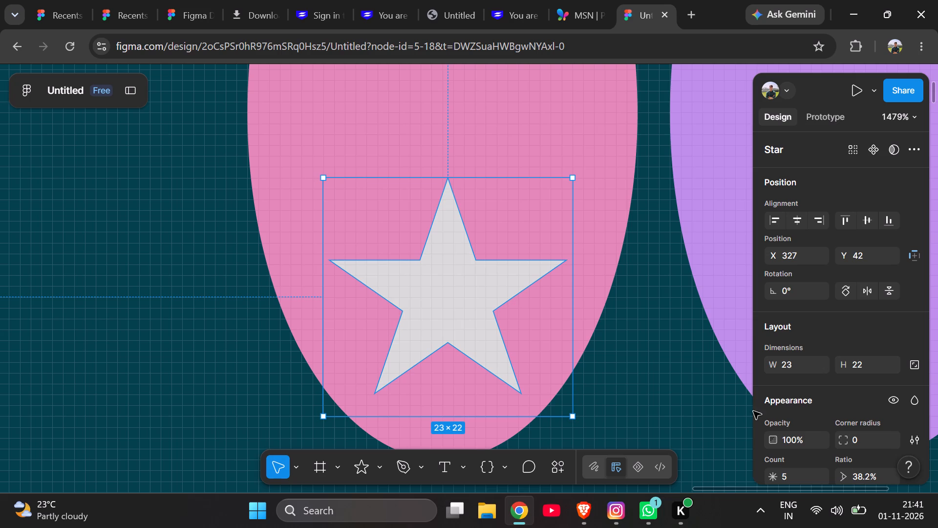
pyautogui.click(802, 364)
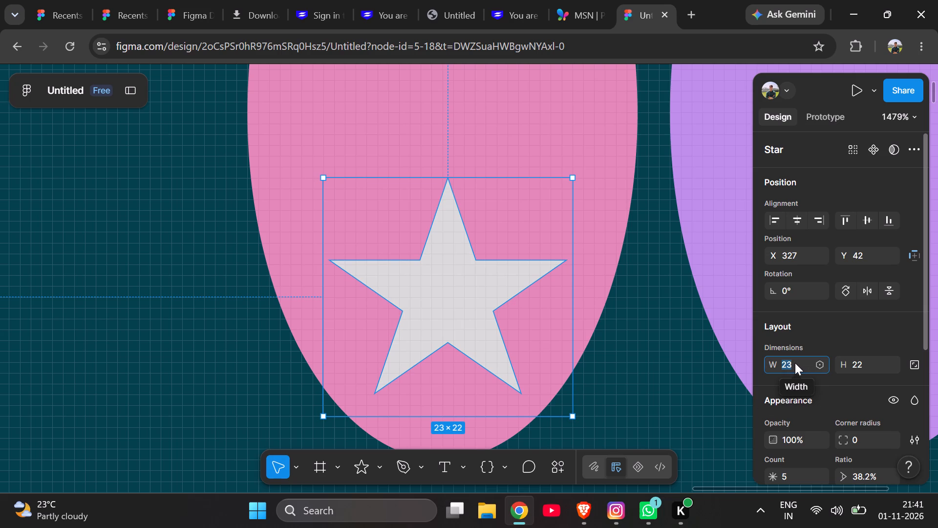
pyautogui.press('BackSpace')
pyautogui.write('23')
pyautogui.press('Return')
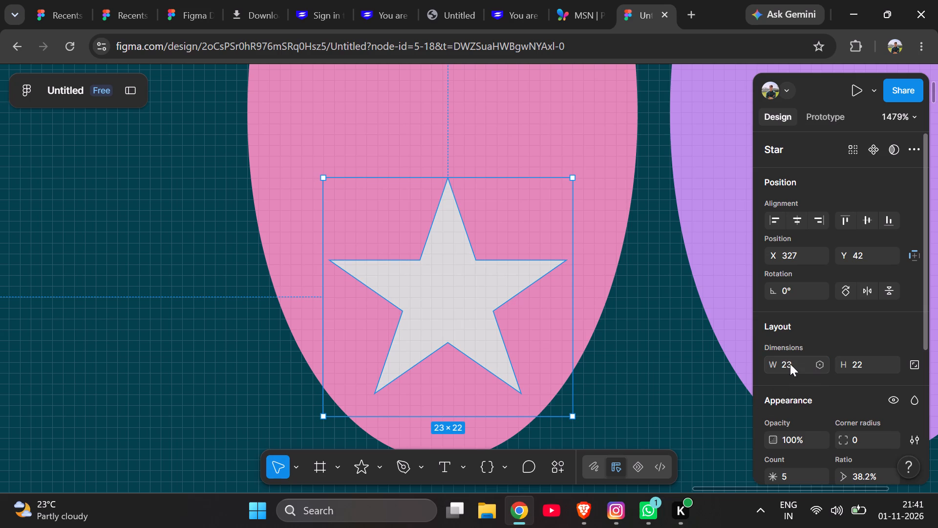
# Set the lower star's point count to 23.
pyautogui.click(652, 343)
pyautogui.click(502, 282)
pyautogui.scroll(-1, 813, 410)
pyautogui.click(794, 424)
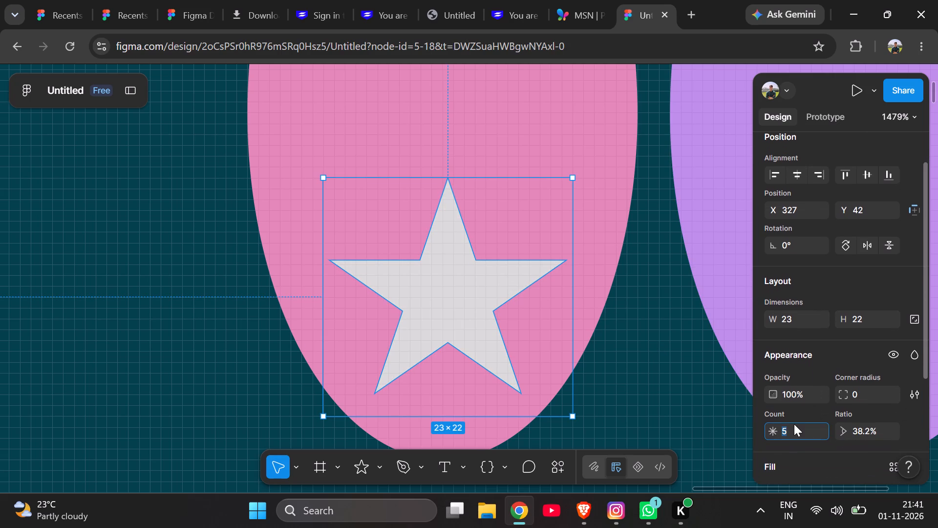
pyautogui.press('BackSpace')
pyautogui.write('23')
pyautogui.press('Return')
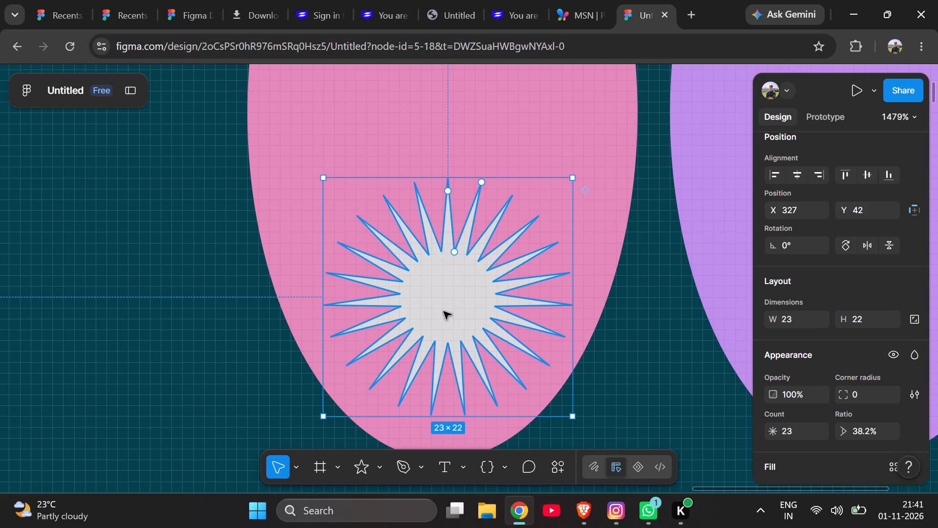
# Move the lower starburst to X 325, Y 41 and enlarge it to about 24 × 23.
pyautogui.moveTo(444, 311); pyautogui.dragTo(424, 299)
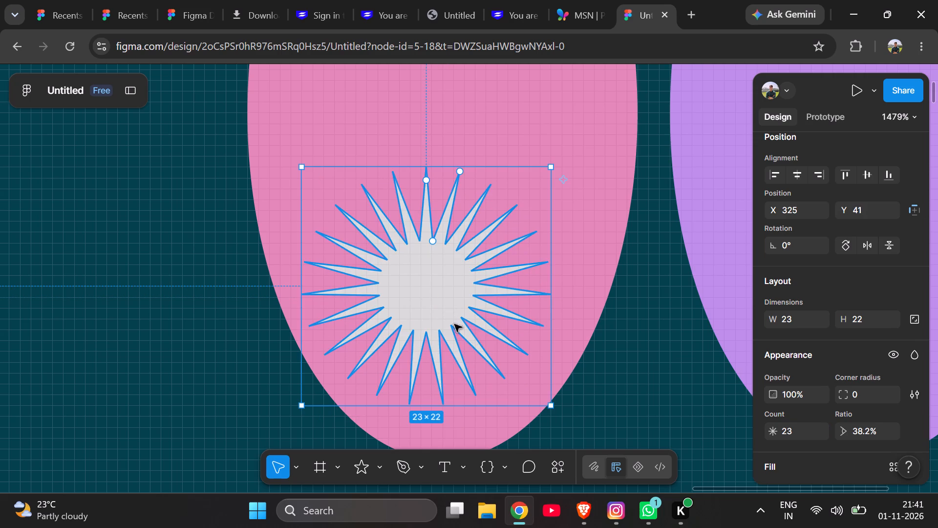
pyautogui.moveTo(551, 403); pyautogui.dragTo(563, 415)
# Change the lower starburst's fill to a dark purple, 360B54.
pyautogui.scroll(-1, 828, 426)
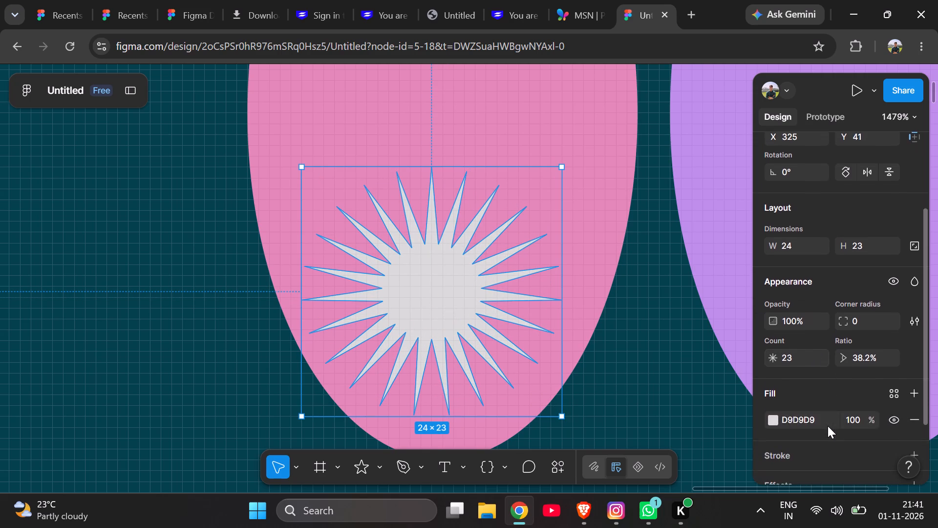
pyautogui.scroll(-1, 828, 426)
pyautogui.click(768, 350)
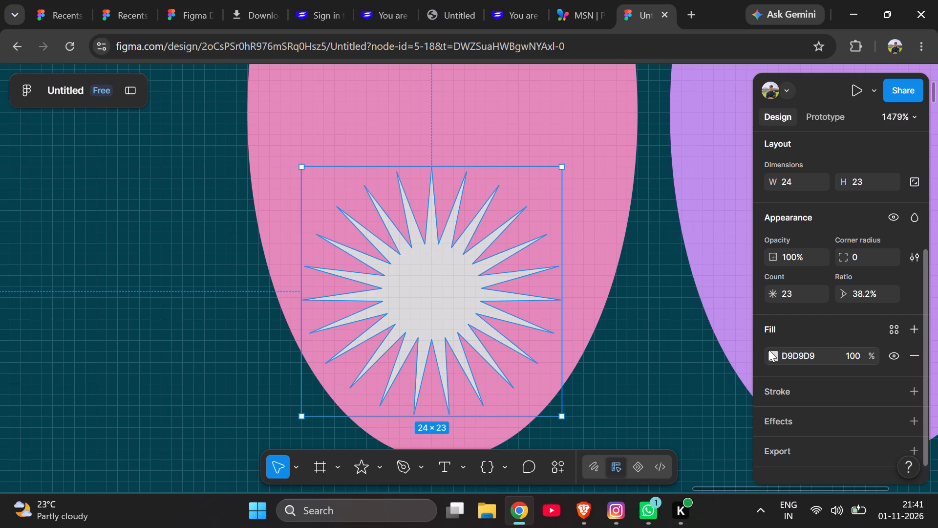
pyautogui.click(772, 356)
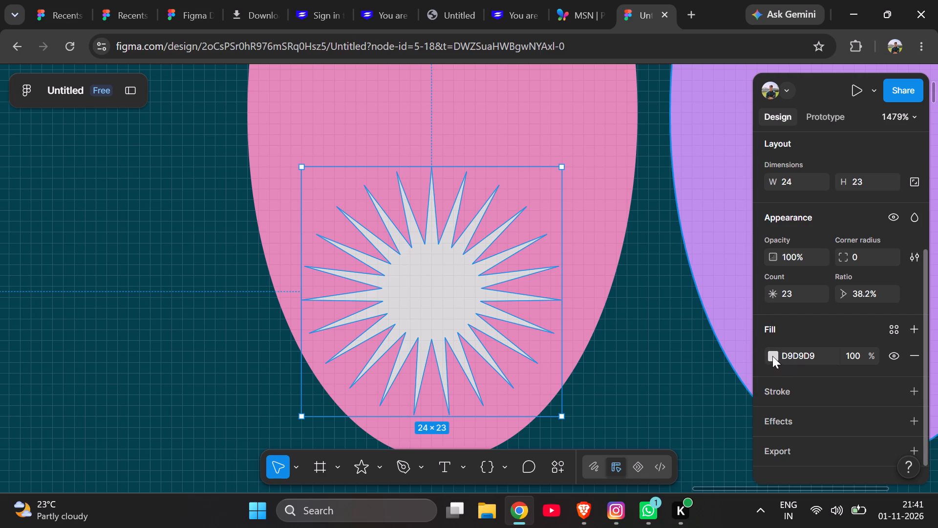
pyautogui.click(685, 370)
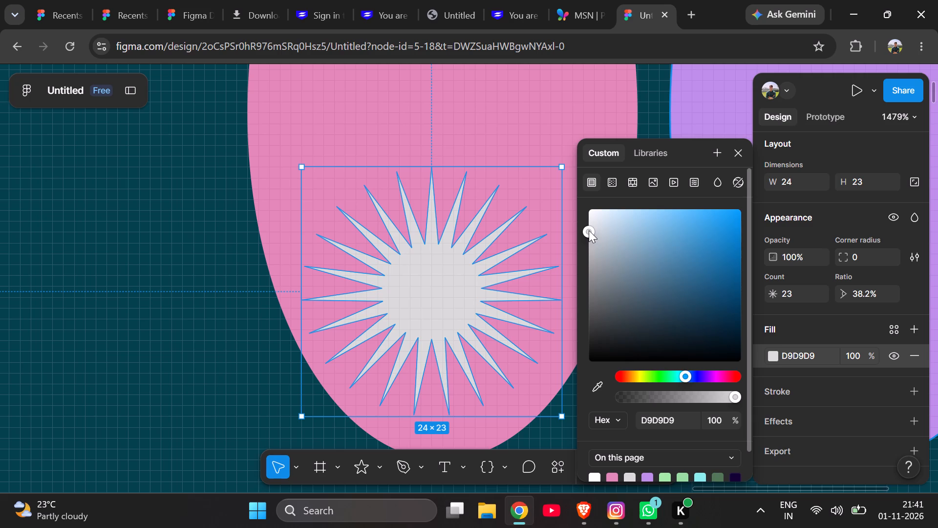
pyautogui.moveTo(589, 230); pyautogui.dragTo(720, 308)
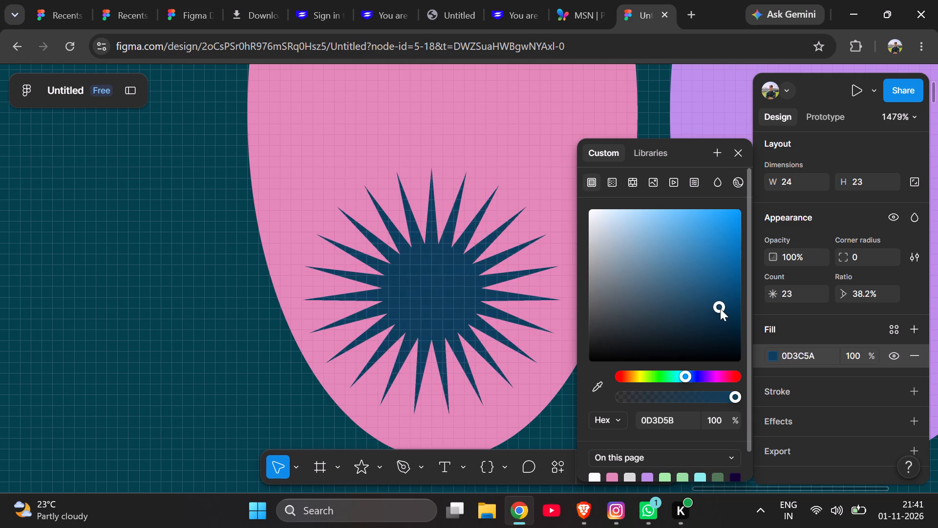
pyautogui.moveTo(720, 308); pyautogui.dragTo(722, 311)
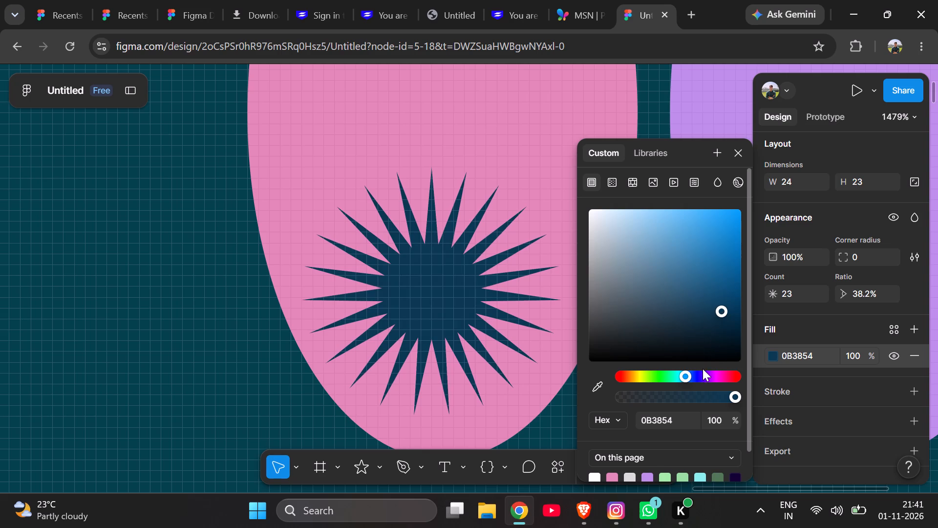
pyautogui.moveTo(688, 374); pyautogui.dragTo(693, 376)
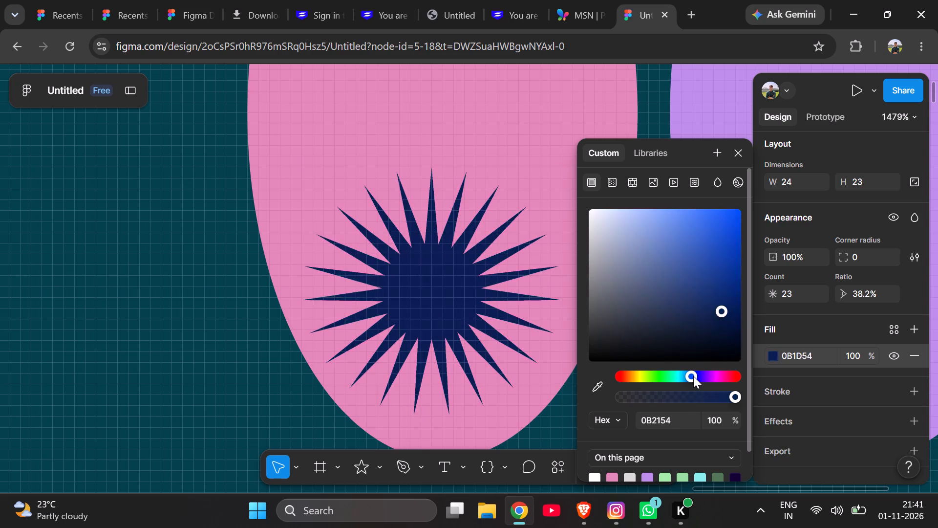
pyautogui.moveTo(693, 376); pyautogui.dragTo(693, 378)
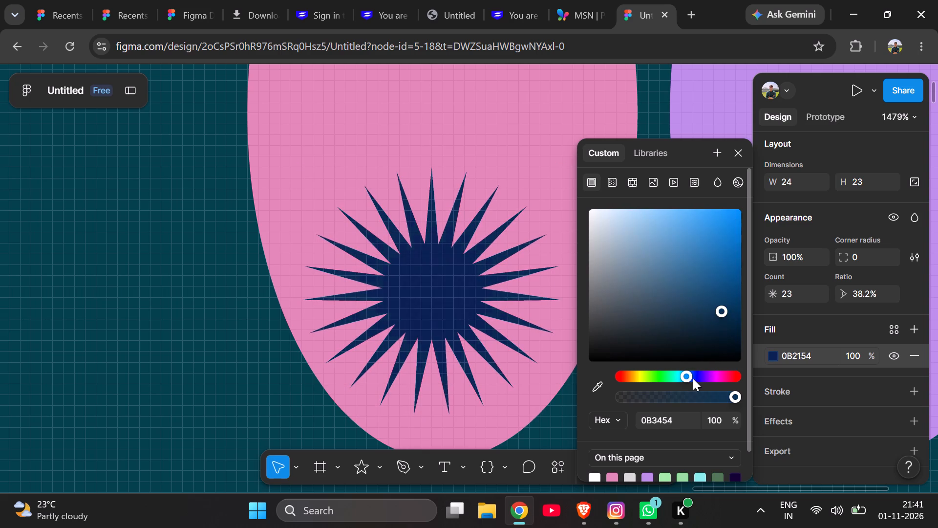
pyautogui.moveTo(693, 378); pyautogui.dragTo(708, 385)
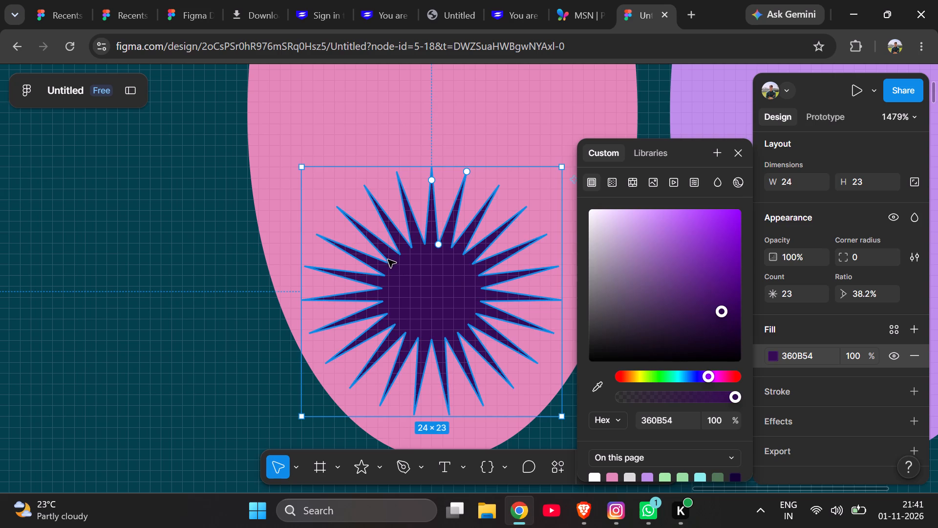
pyautogui.click(331, 158)
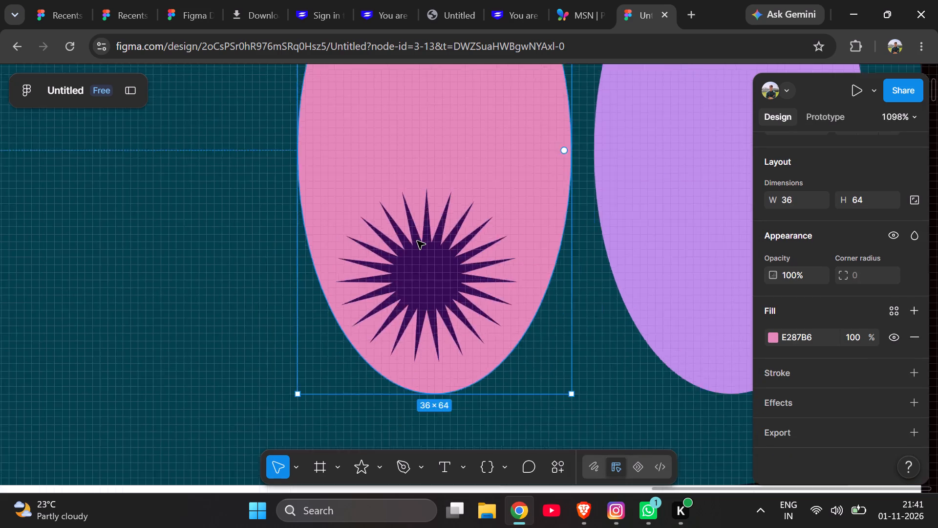
# Widen the lower starburst's solid centre by raising its star ratio to about 53%.
pyautogui.scroll(2, 417, 241)
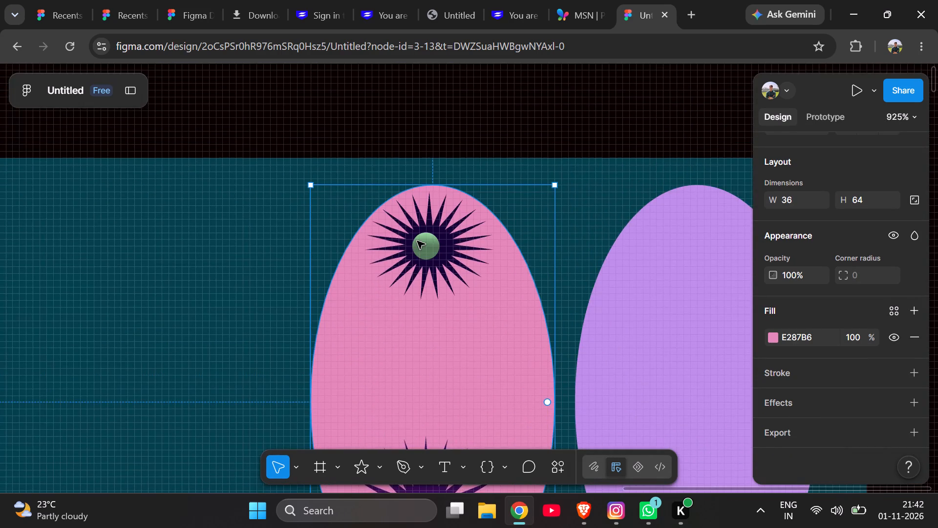
pyautogui.scroll(-1, 417, 241)
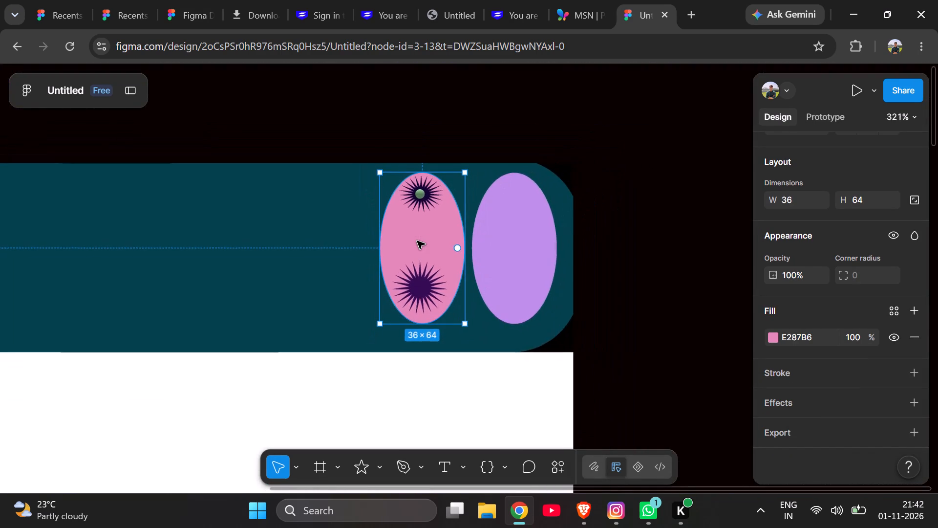
pyautogui.scroll(-1, 417, 241)
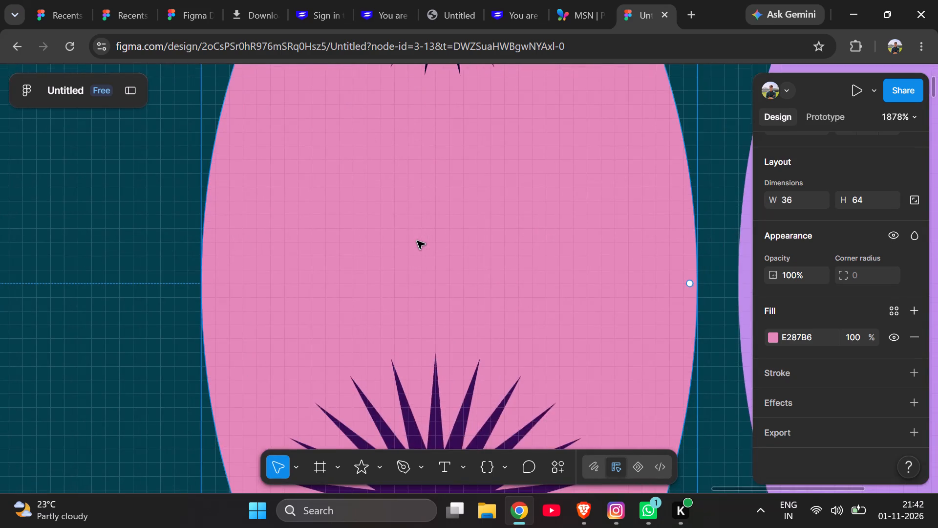
pyautogui.scroll(-1, 417, 241)
pyautogui.click(426, 255)
pyautogui.scroll(2, 426, 255)
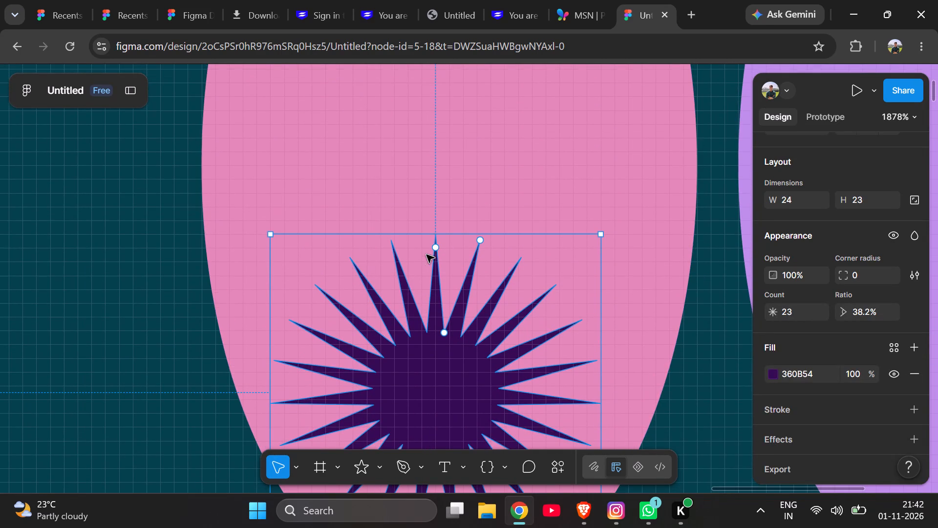
pyautogui.moveTo(434, 247); pyautogui.dragTo(435, 262)
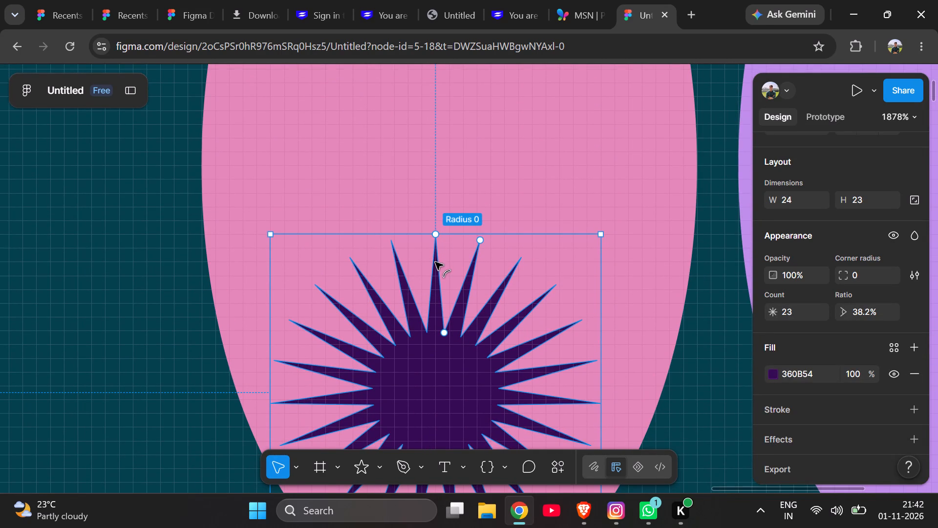
pyautogui.moveTo(435, 262); pyautogui.dragTo(436, 263)
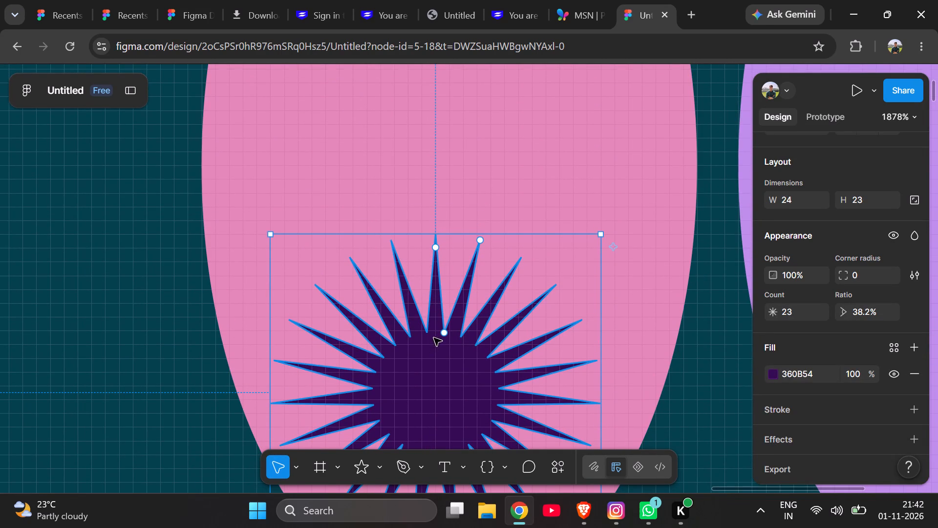
pyautogui.moveTo(444, 331); pyautogui.dragTo(446, 330)
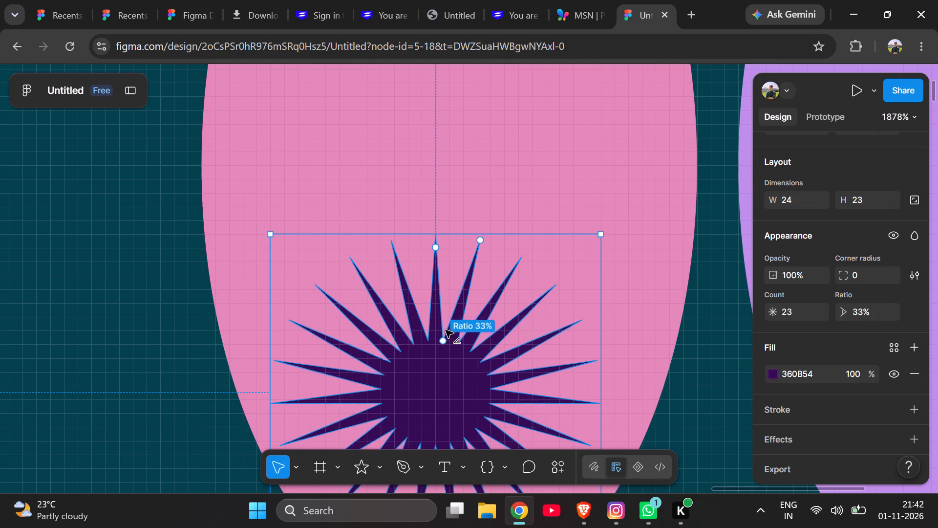
pyautogui.moveTo(446, 330); pyautogui.dragTo(456, 310)
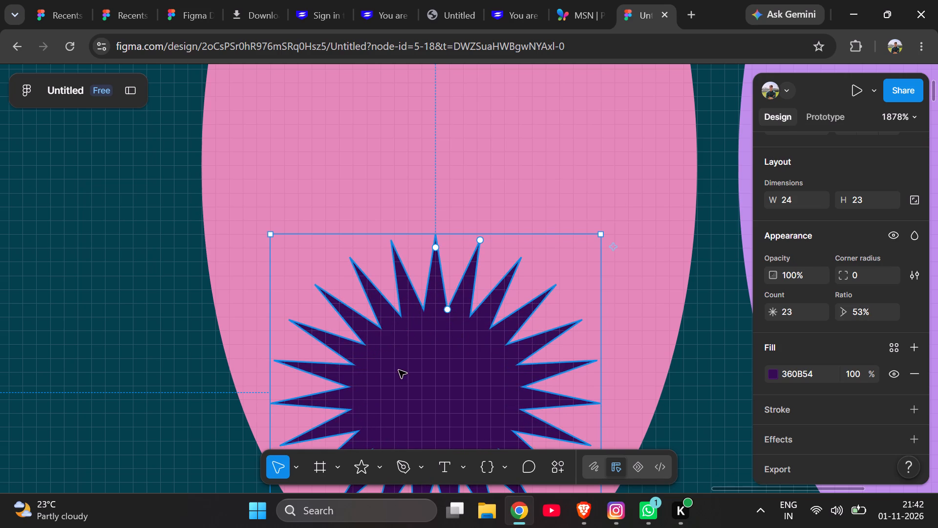
# Draw a 7 × 7 circle with the Ellipse tool at the centre of the lower starburst.
pyautogui.hscroll(1, 399, 370)
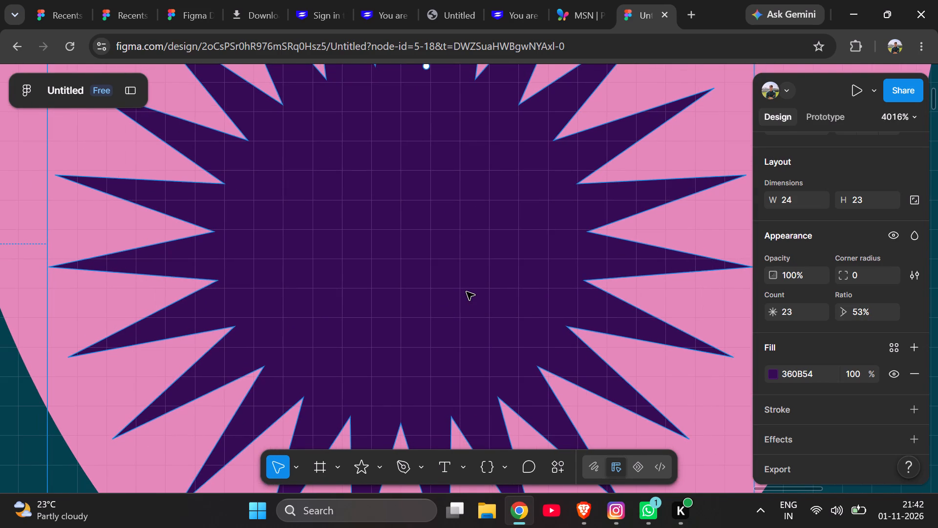
pyautogui.click(383, 464)
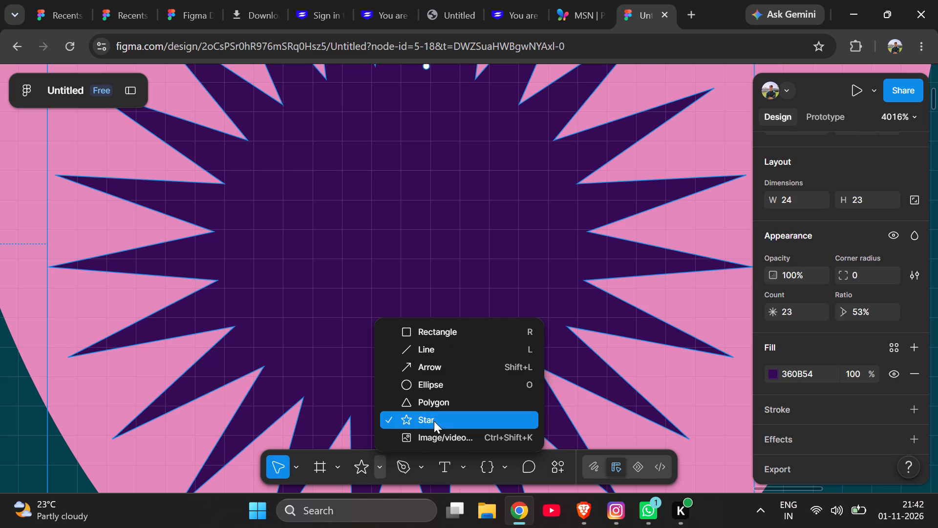
pyautogui.click(448, 391)
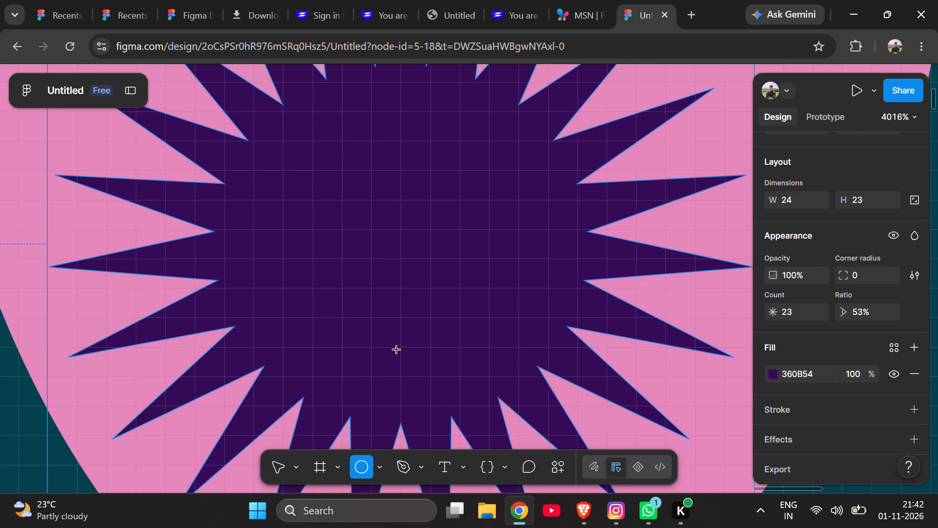
pyautogui.moveTo(322, 149); pyautogui.dragTo(418, 189)
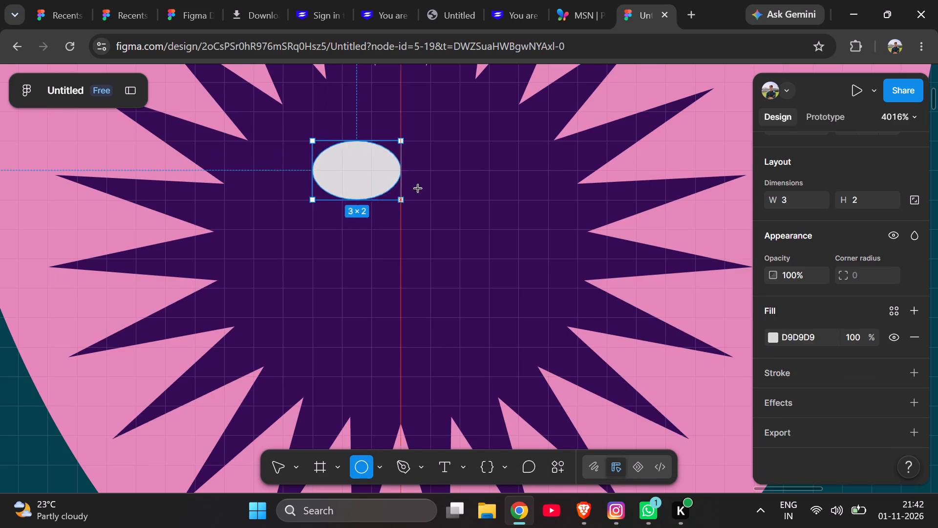
pyautogui.moveTo(418, 189); pyautogui.dragTo(493, 312)
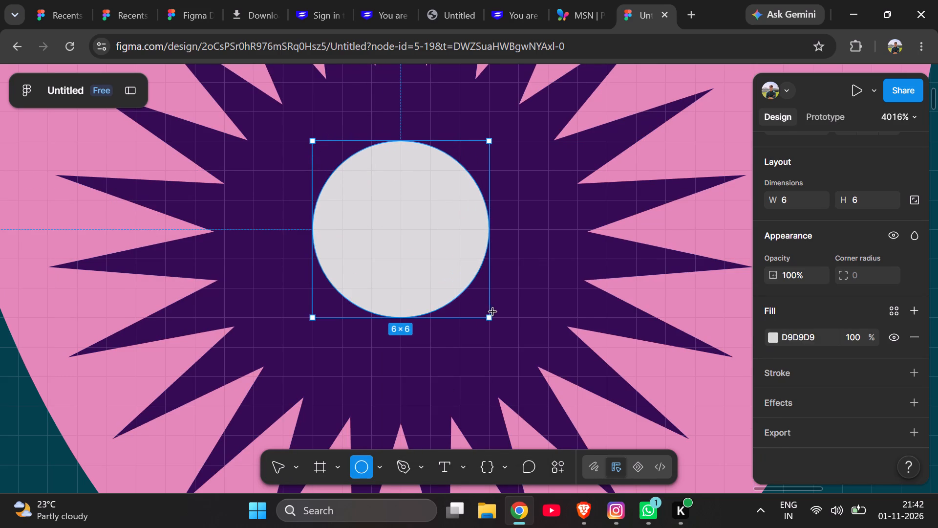
pyautogui.moveTo(493, 312); pyautogui.dragTo(509, 341)
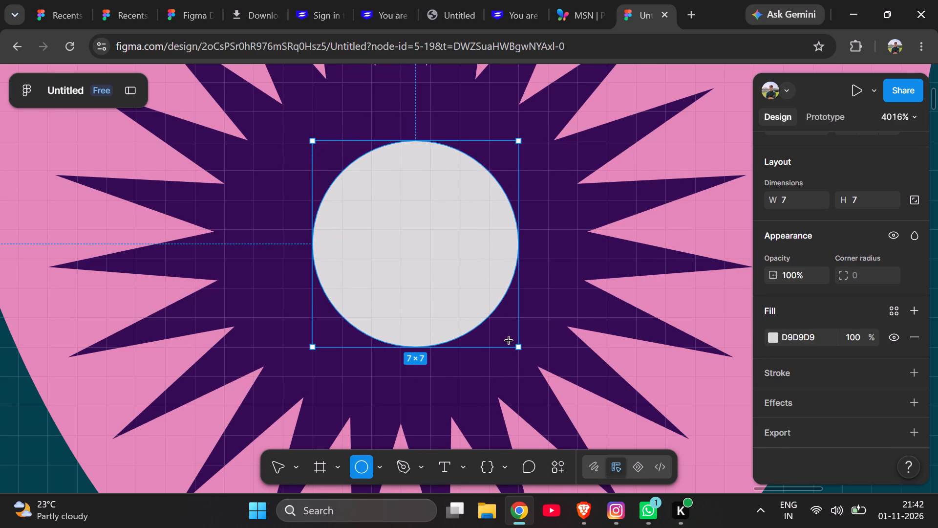
pyautogui.moveTo(509, 341); pyautogui.dragTo(509, 340)
pyautogui.moveTo(412, 255); pyautogui.dragTo(397, 242)
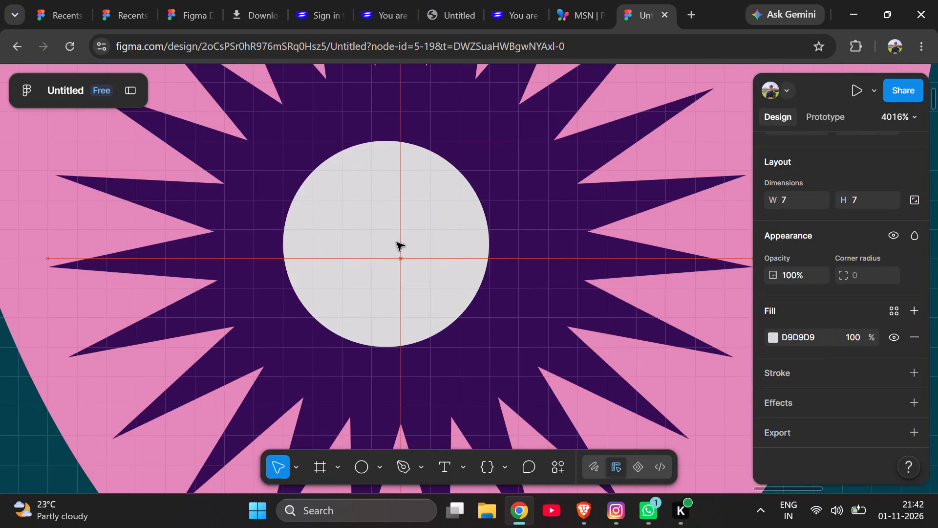
pyautogui.moveTo(397, 242); pyautogui.dragTo(398, 242)
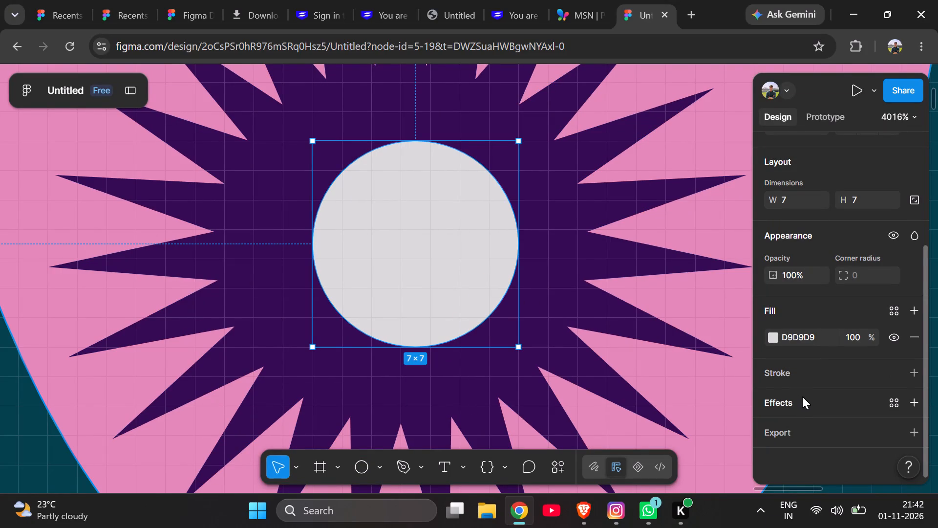
# Add a Noise effect to the lower starburst's centre circle.
pyautogui.click(801, 396)
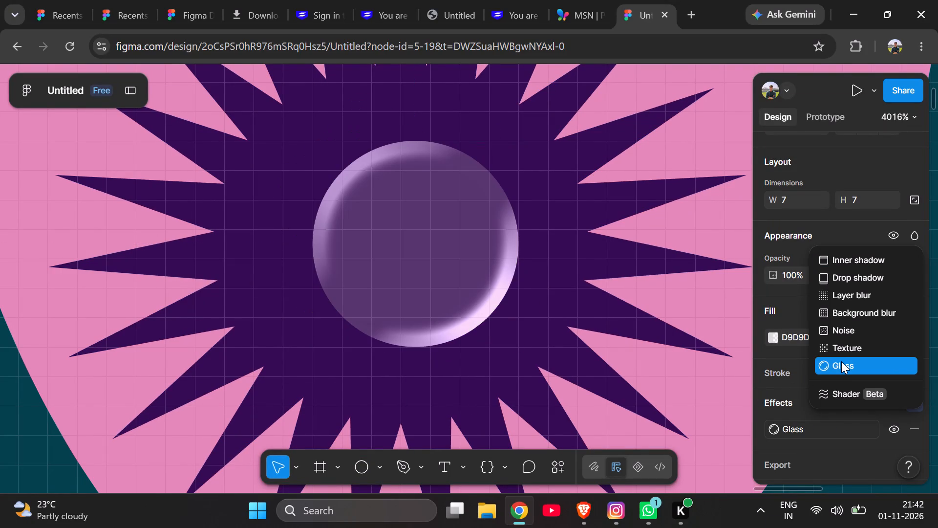
pyautogui.click(847, 325)
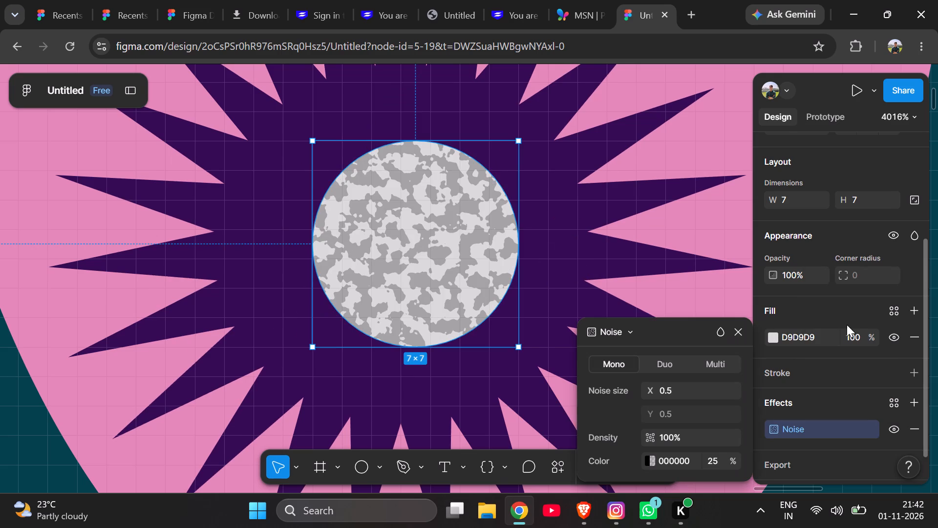
# Change the lower centre circle's fill to a light teal blue, 71C0CE.
pyautogui.click(433, 239)
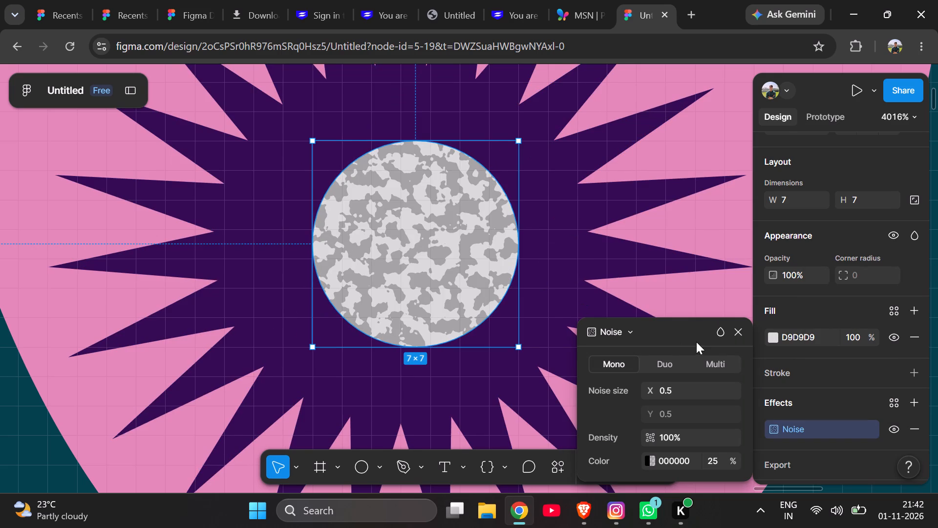
pyautogui.click(773, 336)
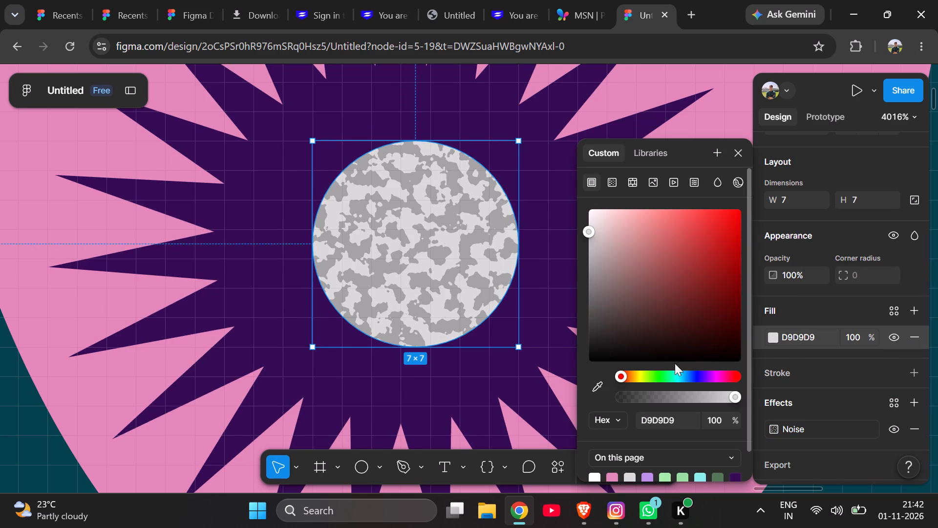
pyautogui.click(681, 371)
pyautogui.moveTo(671, 261); pyautogui.dragTo(684, 270)
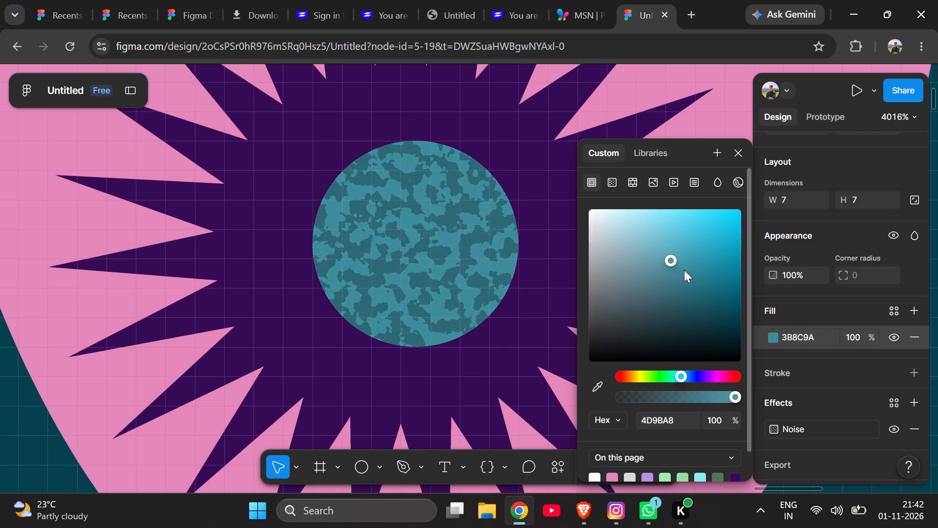
pyautogui.moveTo(684, 270); pyautogui.dragTo(667, 251)
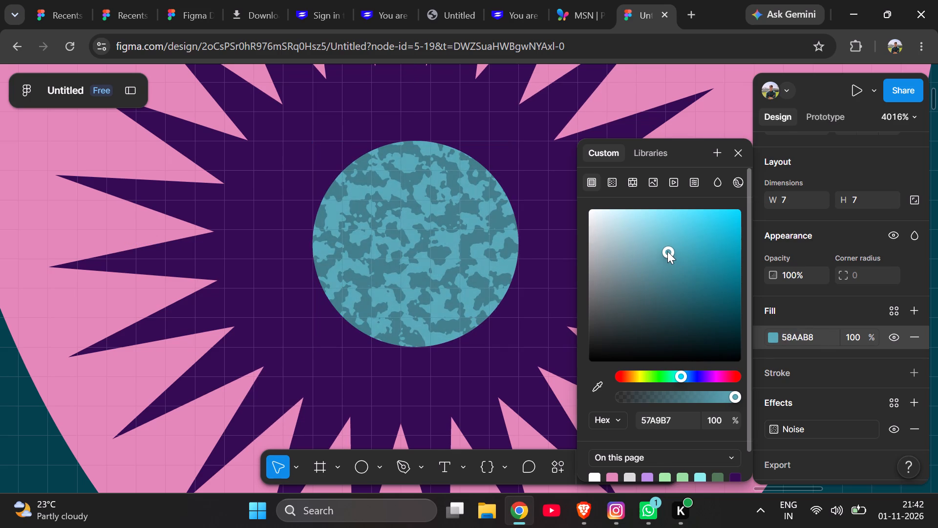
pyautogui.moveTo(667, 251); pyautogui.dragTo(658, 238)
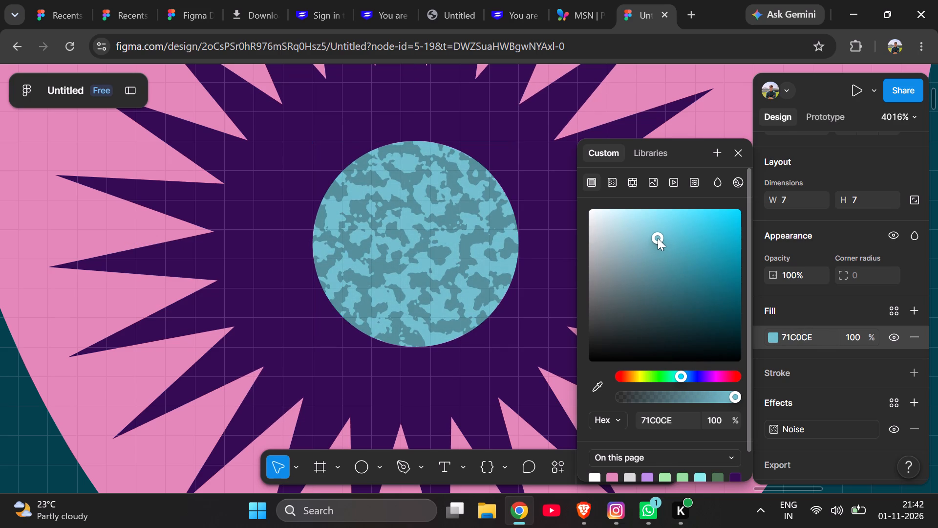
# Turn the lower circle's fill into a linear gradient with stops 396168 at 0% and 71C0CE at 44%.
pyautogui.click(613, 179)
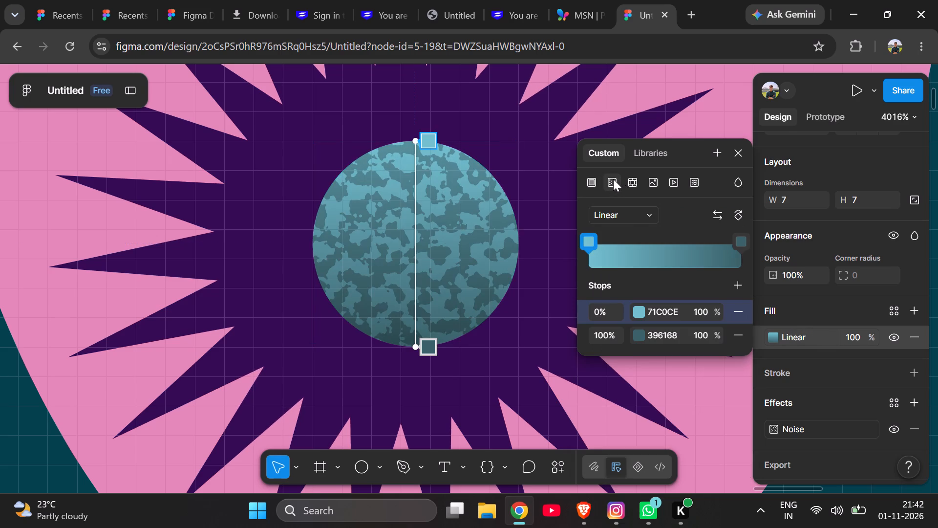
pyautogui.moveTo(590, 239); pyautogui.dragTo(650, 259)
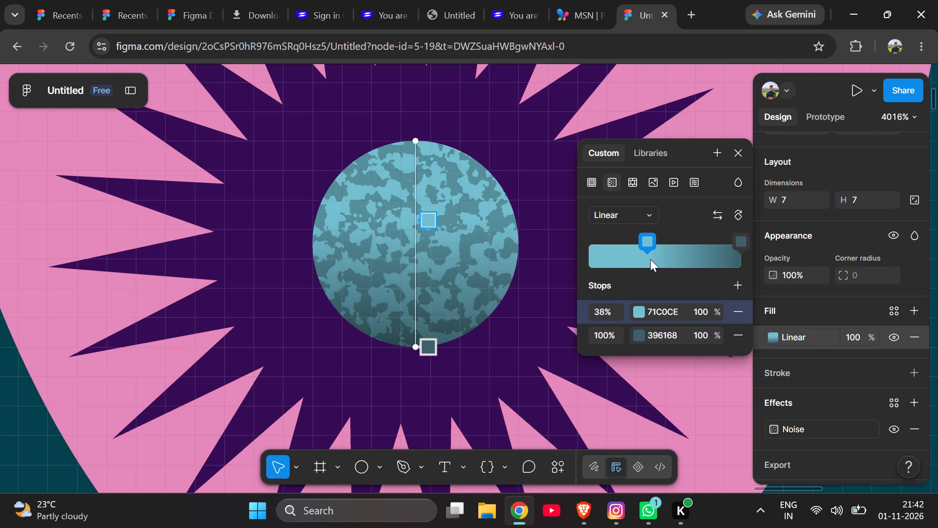
pyautogui.moveTo(650, 259); pyautogui.dragTo(656, 261)
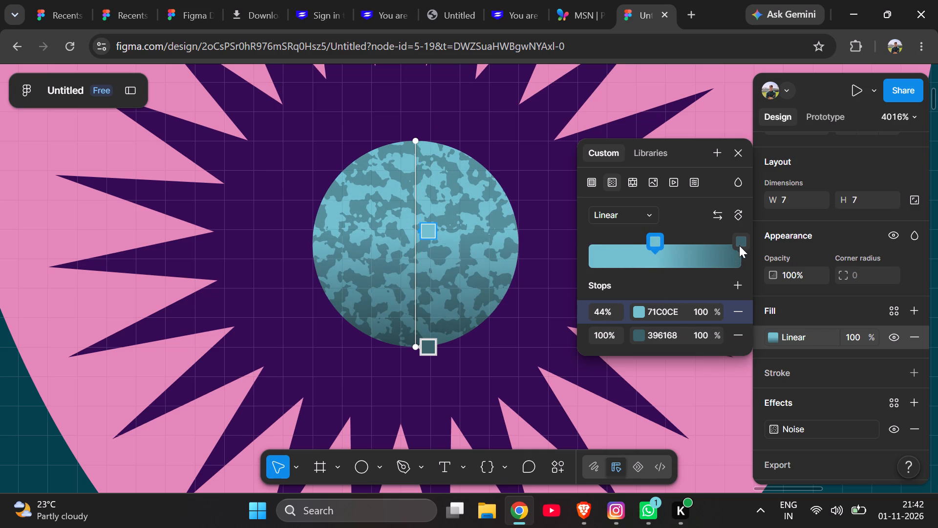
pyautogui.moveTo(739, 245); pyautogui.dragTo(739, 240)
pyautogui.moveTo(739, 240); pyautogui.dragTo(719, 241)
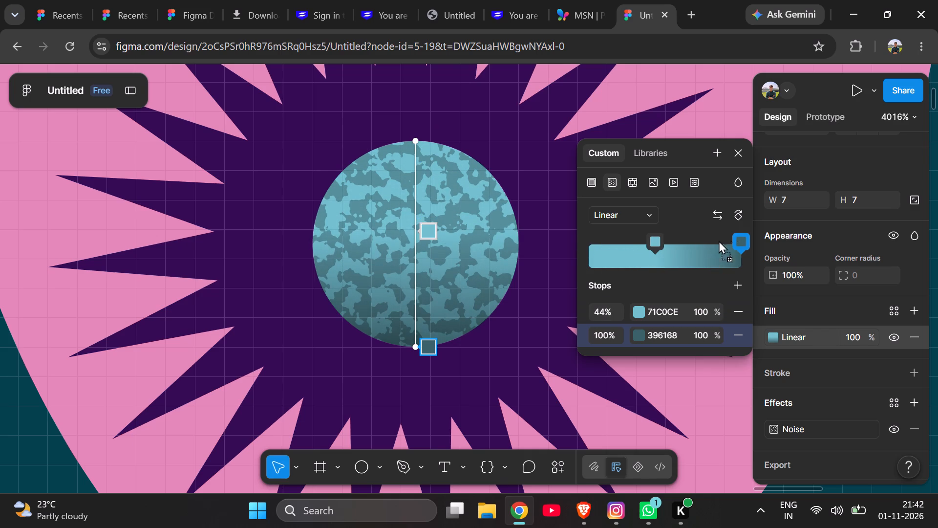
pyautogui.moveTo(719, 241); pyautogui.dragTo(696, 243)
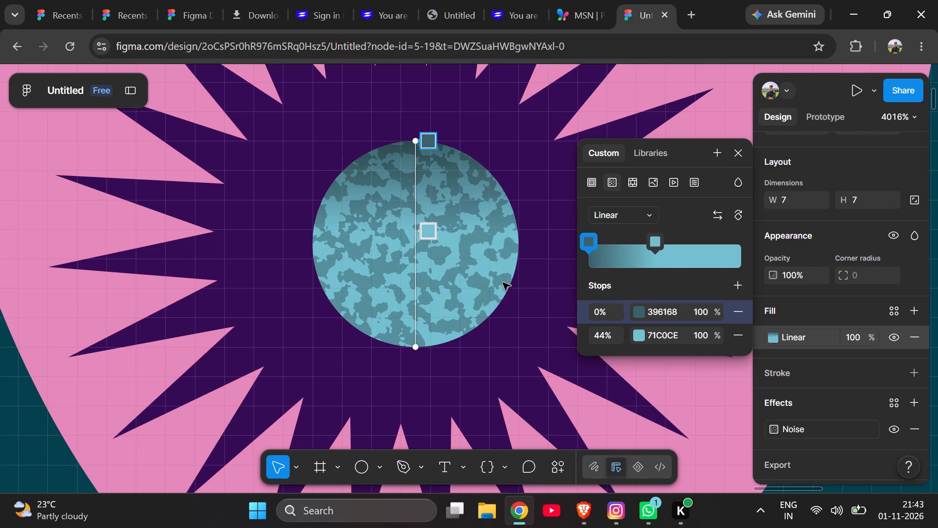
pyautogui.click(533, 296)
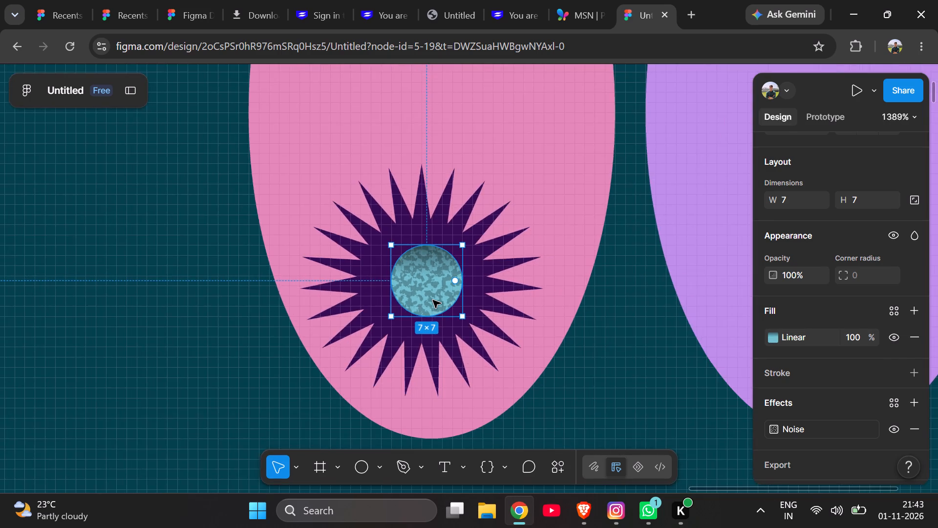
pyautogui.scroll(1, 433, 300)
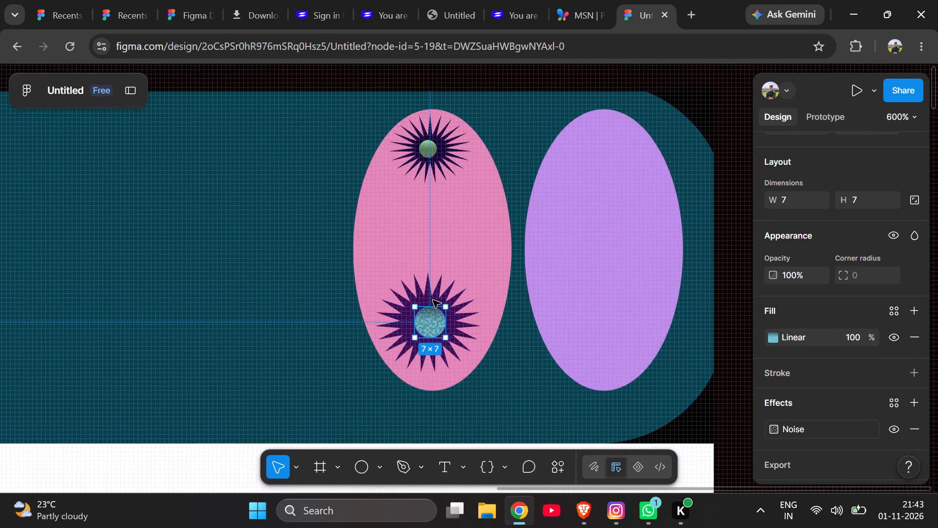
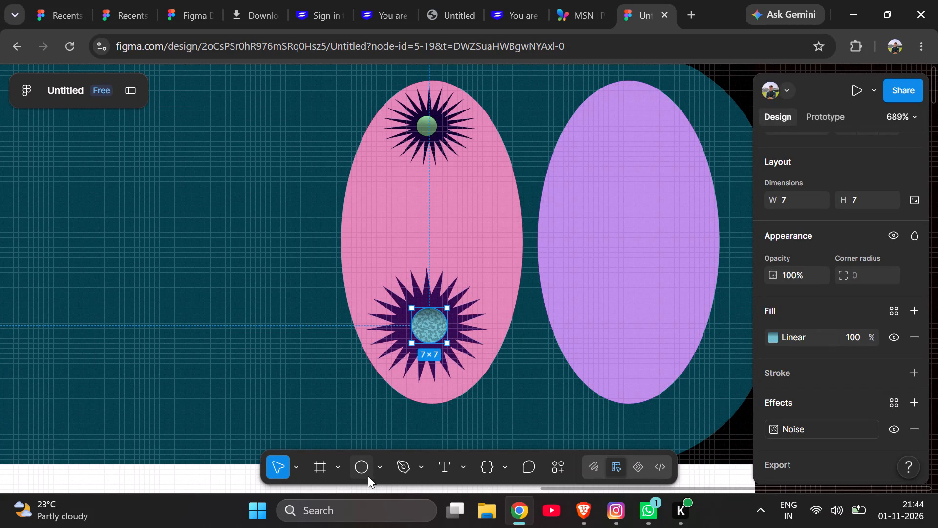
# Draw a 14 × 12 star with the Star tool near the top of the purple oval, centred horizontally.
pyautogui.click(376, 466)
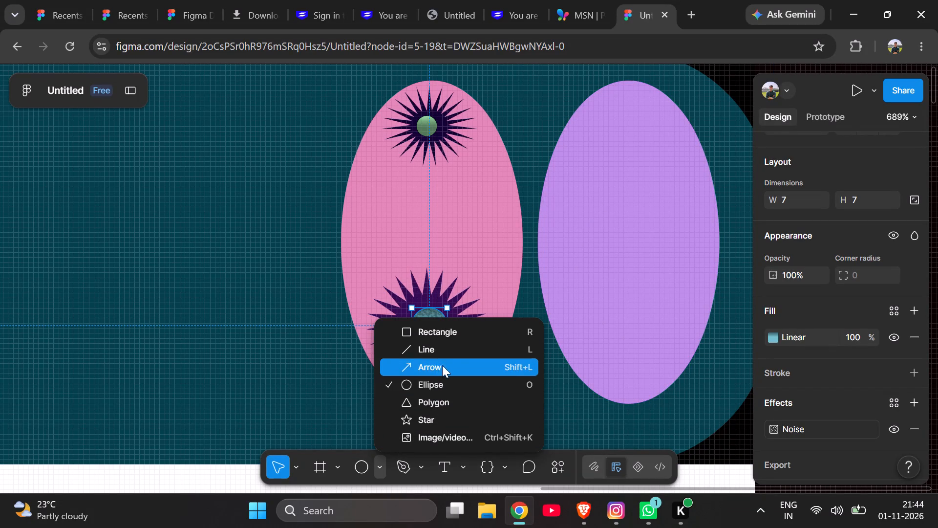
pyautogui.click(427, 417)
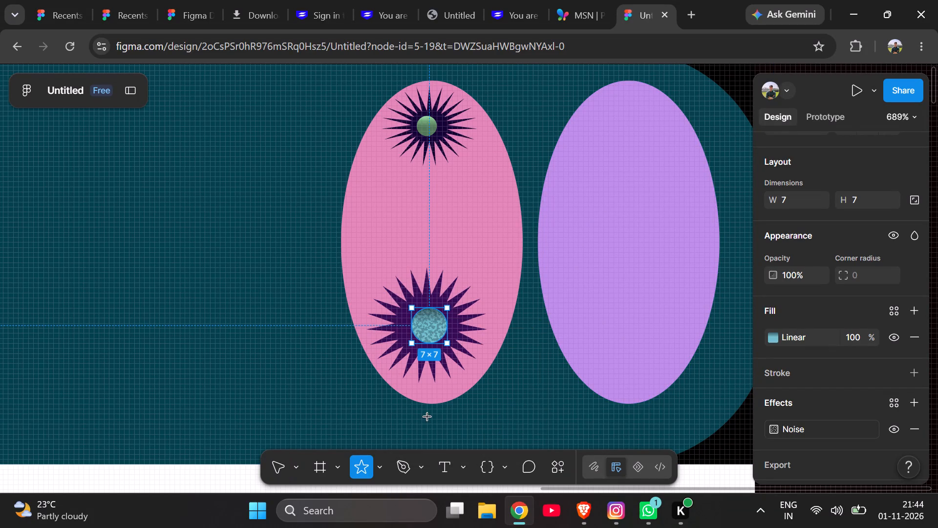
pyautogui.hscroll(-1, 614, 304)
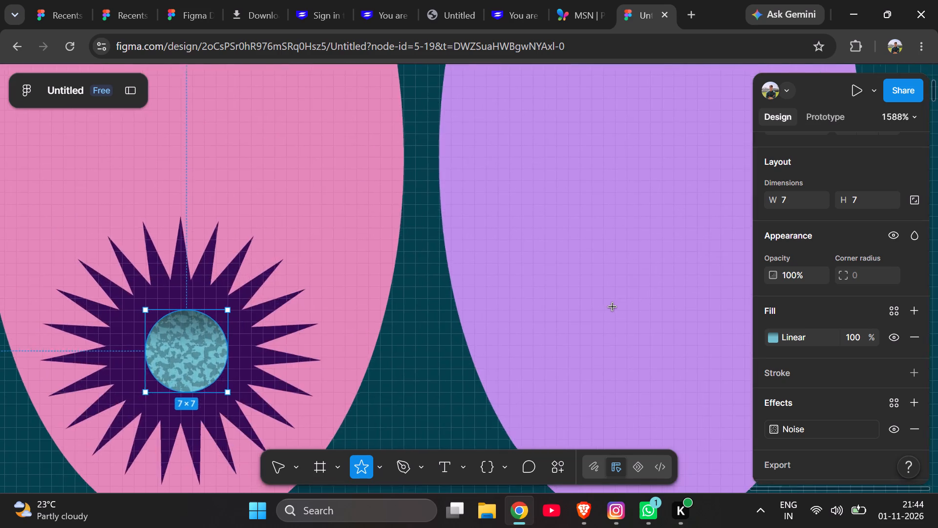
pyautogui.scroll(2, 613, 307)
pyautogui.hscroll(1, 613, 307)
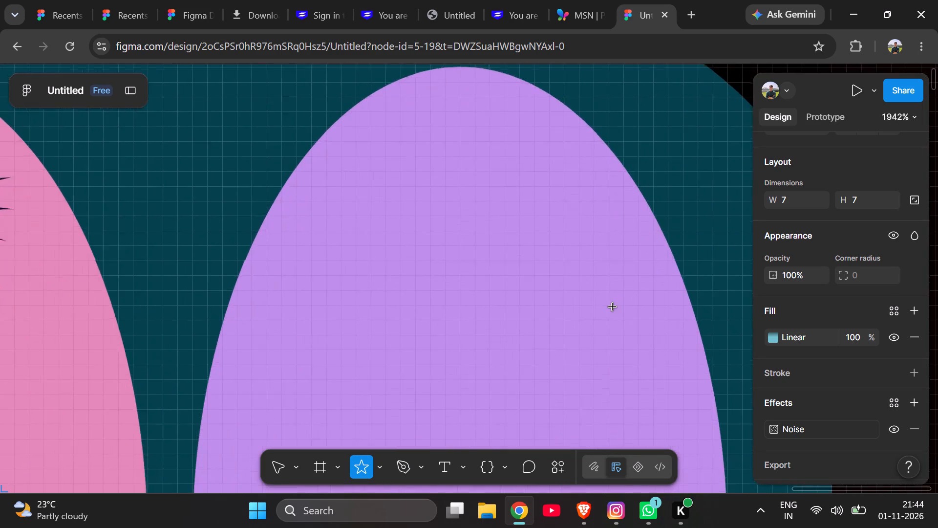
pyautogui.scroll(1, 613, 307)
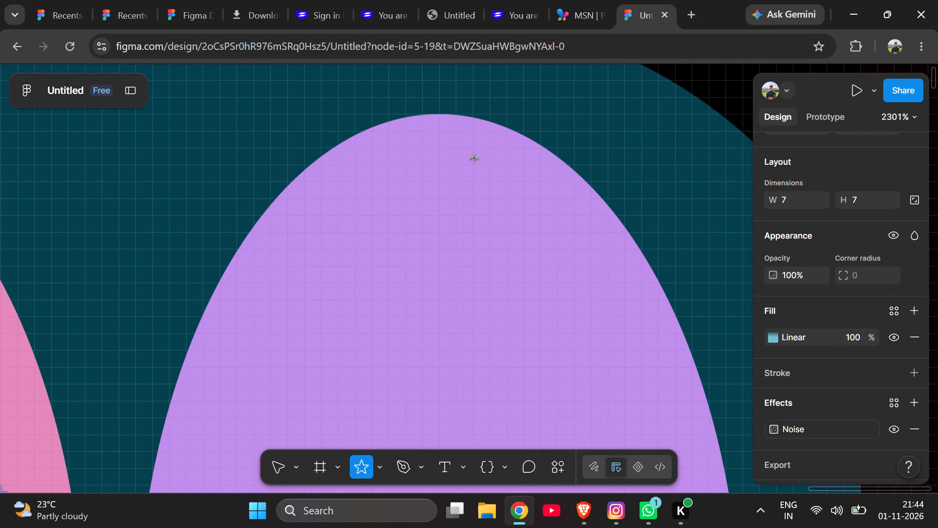
pyautogui.moveTo(396, 189); pyautogui.dragTo(442, 218)
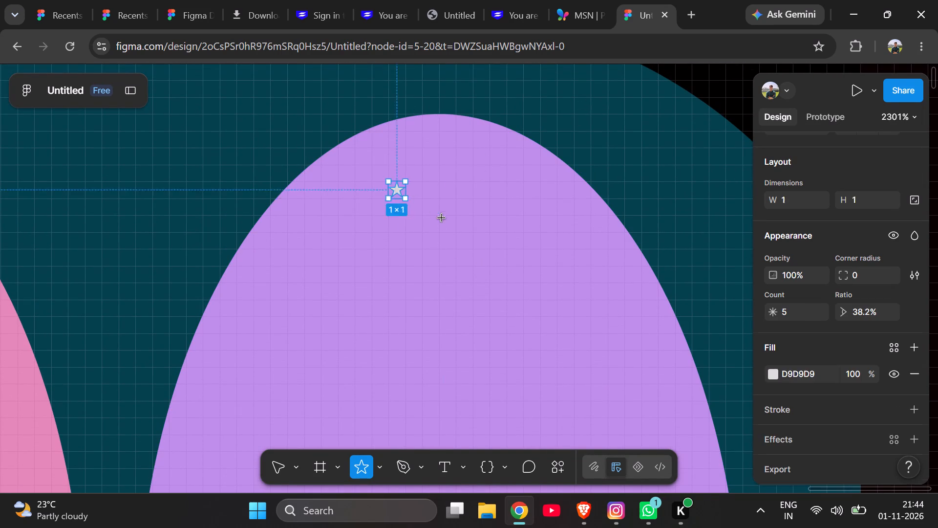
pyautogui.moveTo(442, 218); pyautogui.dragTo(570, 316)
pyautogui.moveTo(489, 247); pyautogui.dragTo(438, 227)
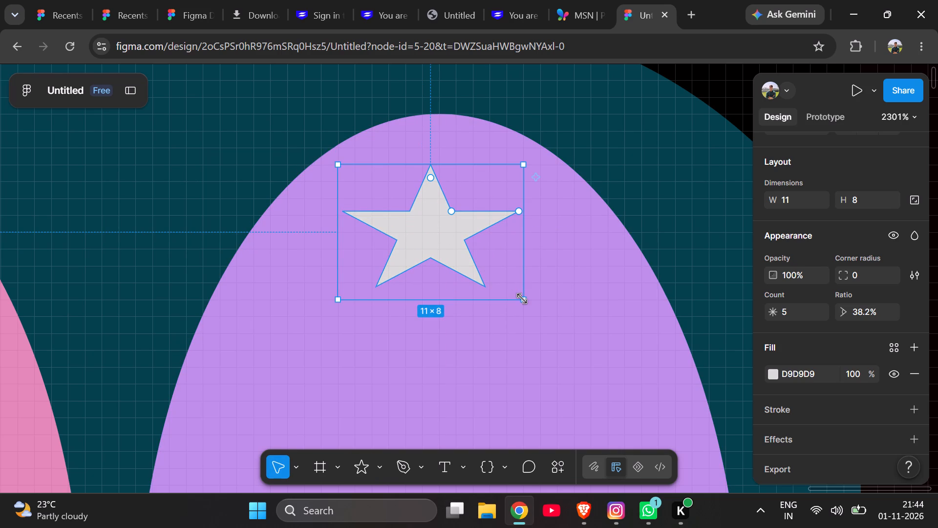
pyautogui.moveTo(522, 299); pyautogui.dragTo(572, 364)
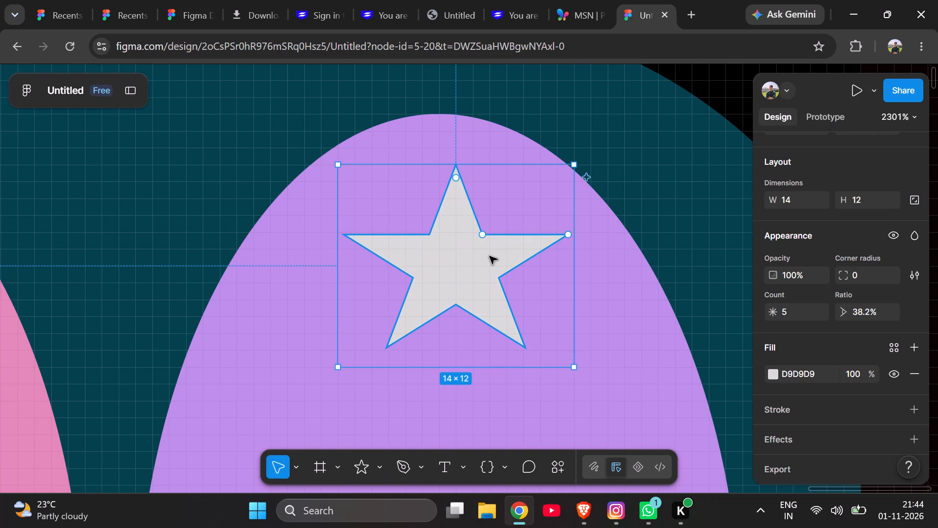
pyautogui.moveTo(482, 253); pyautogui.dragTo(465, 233)
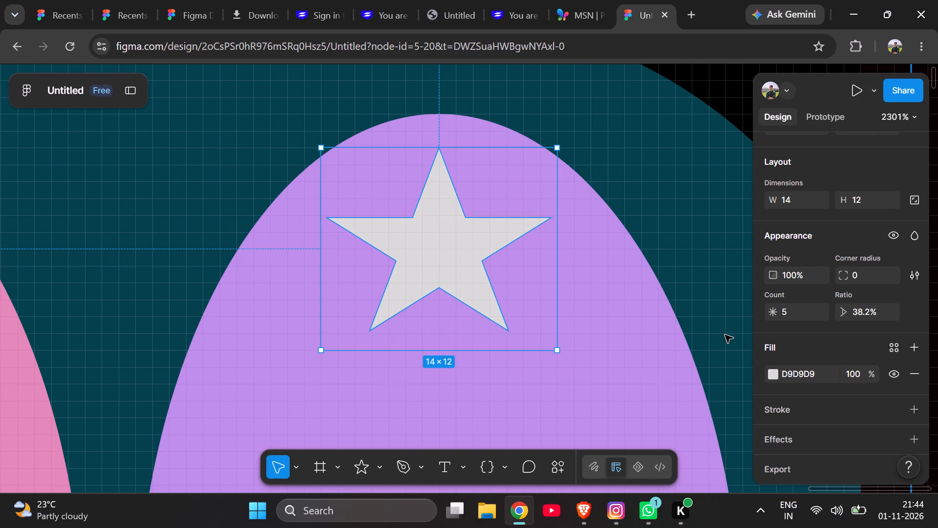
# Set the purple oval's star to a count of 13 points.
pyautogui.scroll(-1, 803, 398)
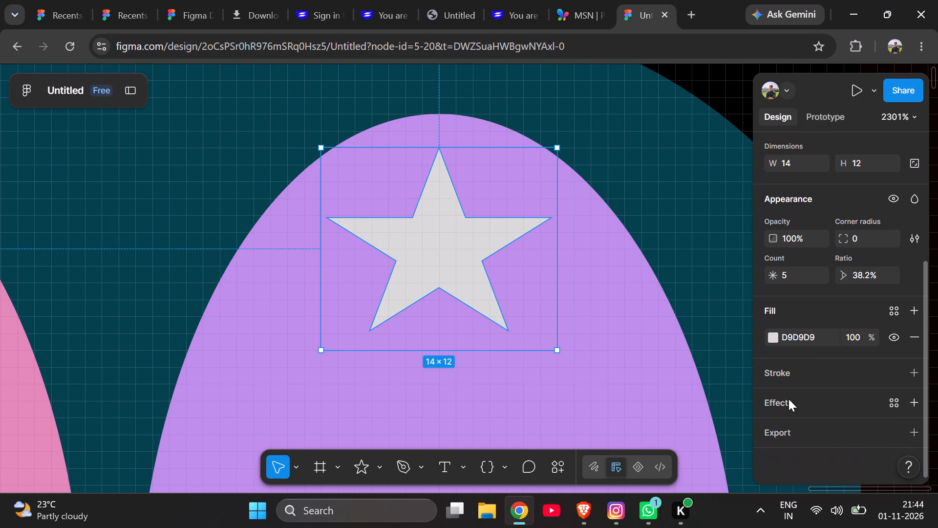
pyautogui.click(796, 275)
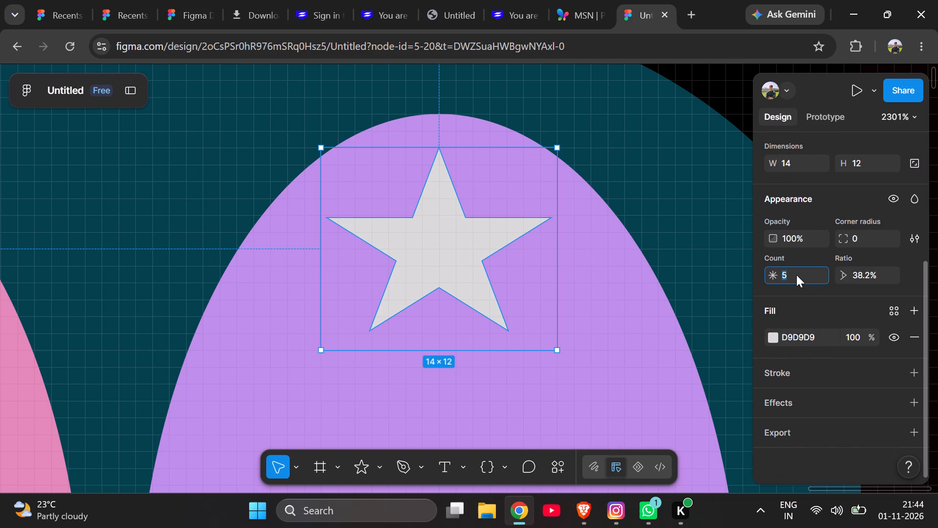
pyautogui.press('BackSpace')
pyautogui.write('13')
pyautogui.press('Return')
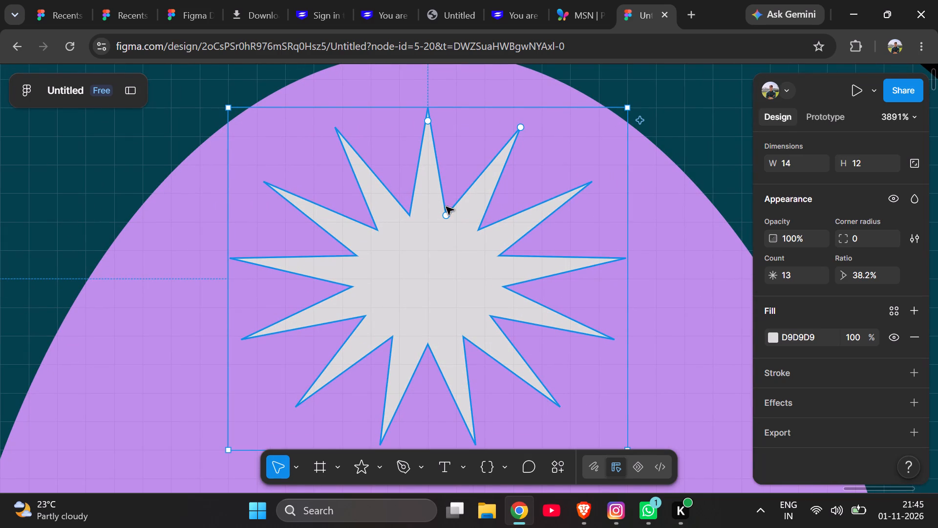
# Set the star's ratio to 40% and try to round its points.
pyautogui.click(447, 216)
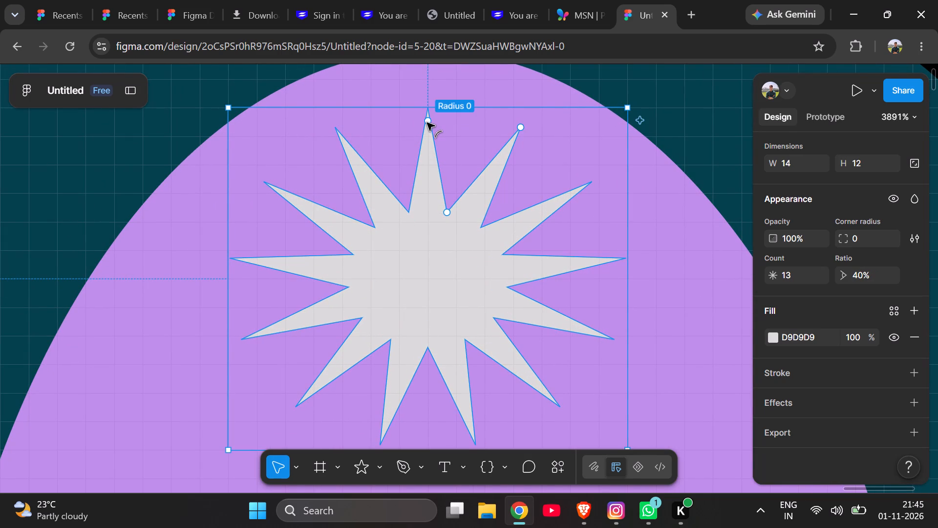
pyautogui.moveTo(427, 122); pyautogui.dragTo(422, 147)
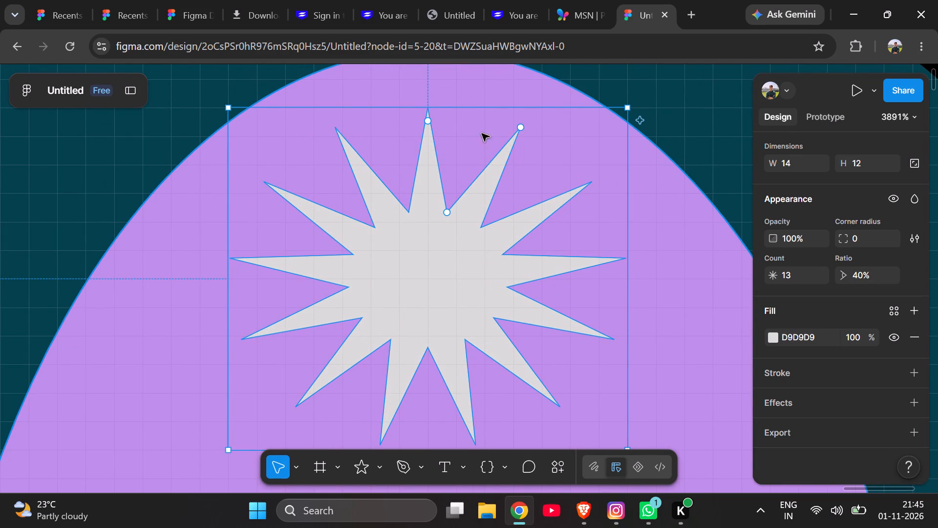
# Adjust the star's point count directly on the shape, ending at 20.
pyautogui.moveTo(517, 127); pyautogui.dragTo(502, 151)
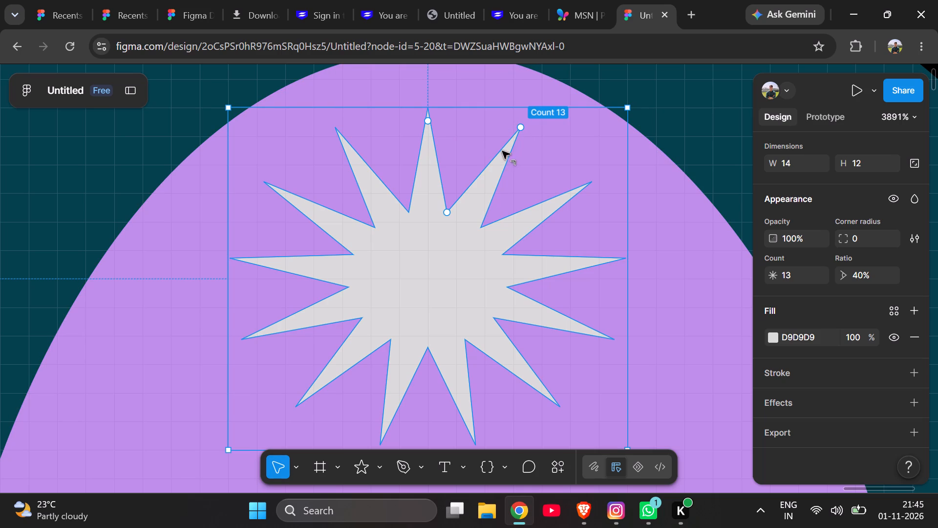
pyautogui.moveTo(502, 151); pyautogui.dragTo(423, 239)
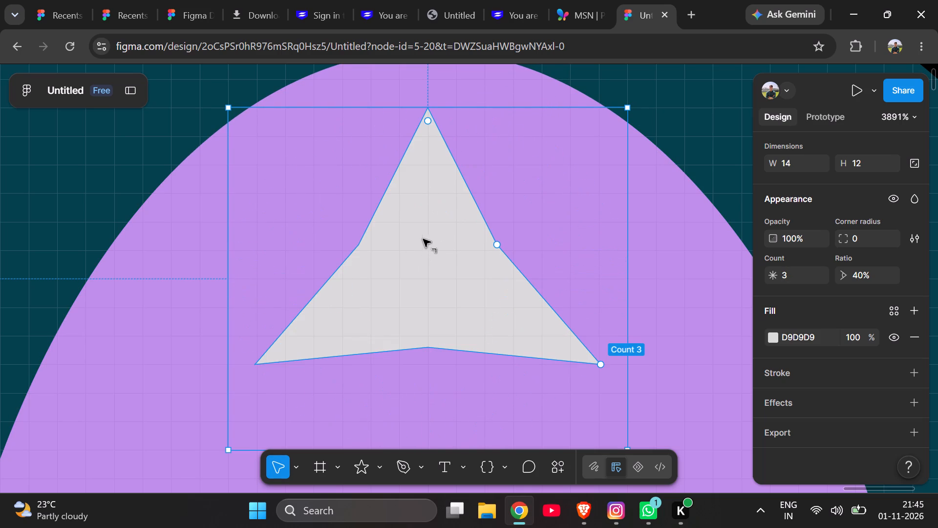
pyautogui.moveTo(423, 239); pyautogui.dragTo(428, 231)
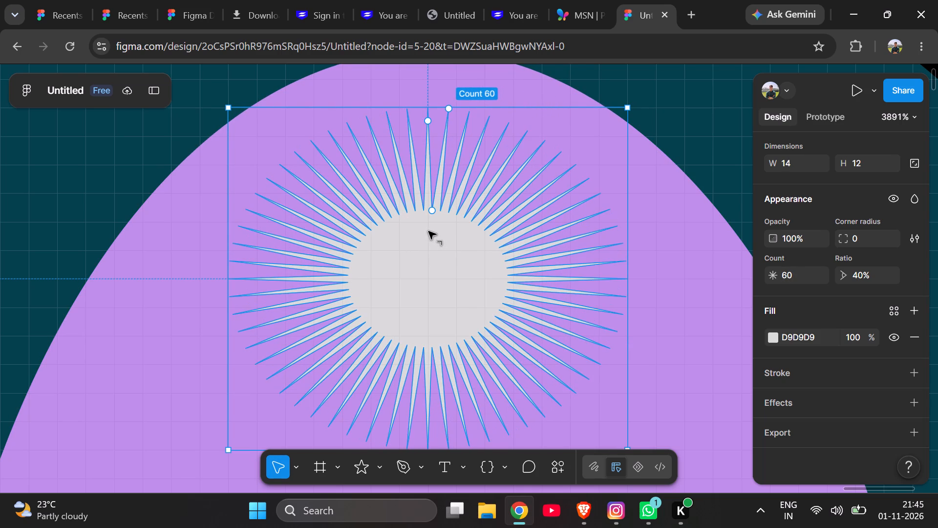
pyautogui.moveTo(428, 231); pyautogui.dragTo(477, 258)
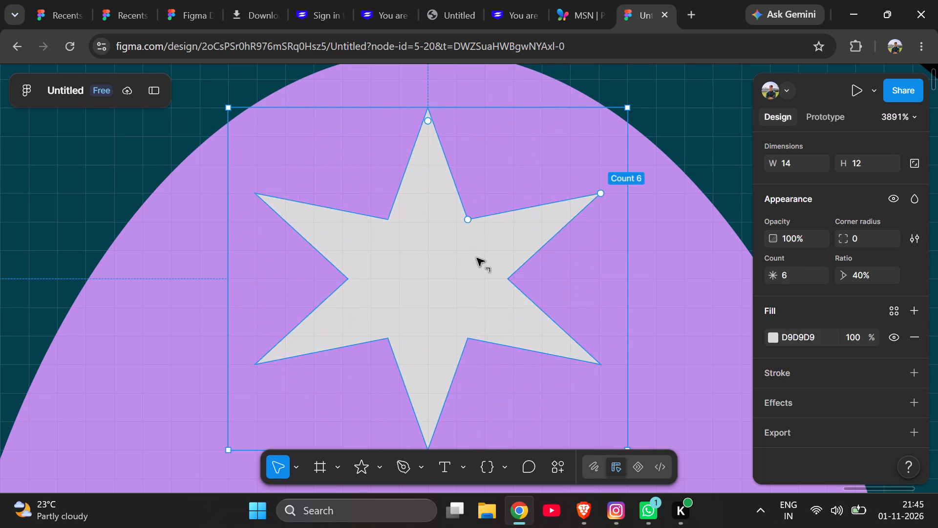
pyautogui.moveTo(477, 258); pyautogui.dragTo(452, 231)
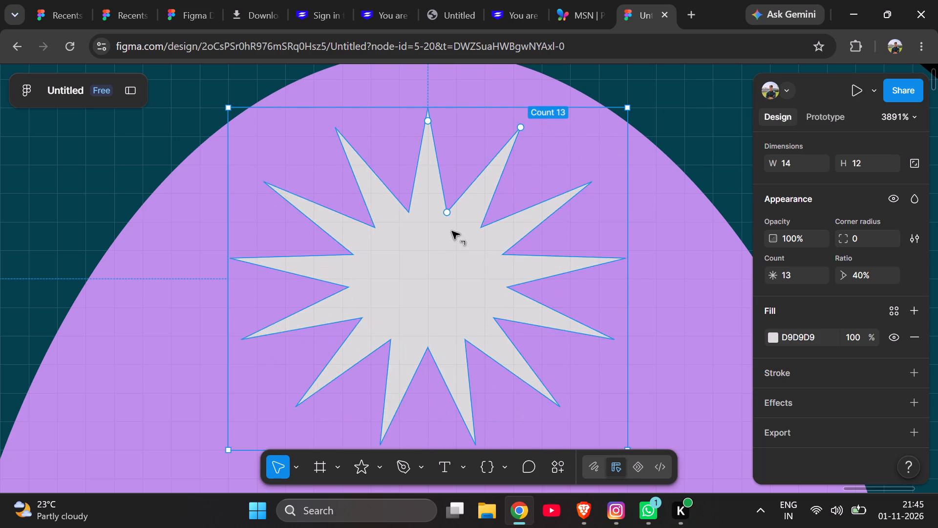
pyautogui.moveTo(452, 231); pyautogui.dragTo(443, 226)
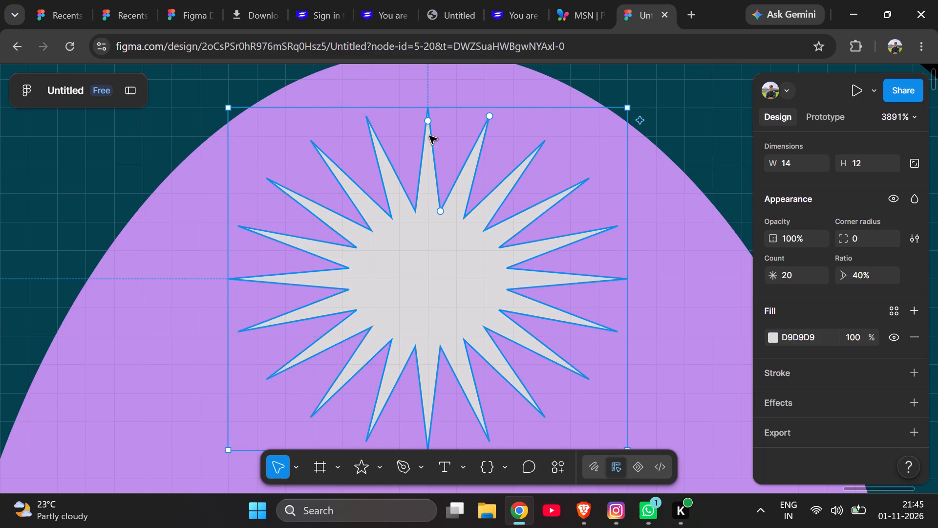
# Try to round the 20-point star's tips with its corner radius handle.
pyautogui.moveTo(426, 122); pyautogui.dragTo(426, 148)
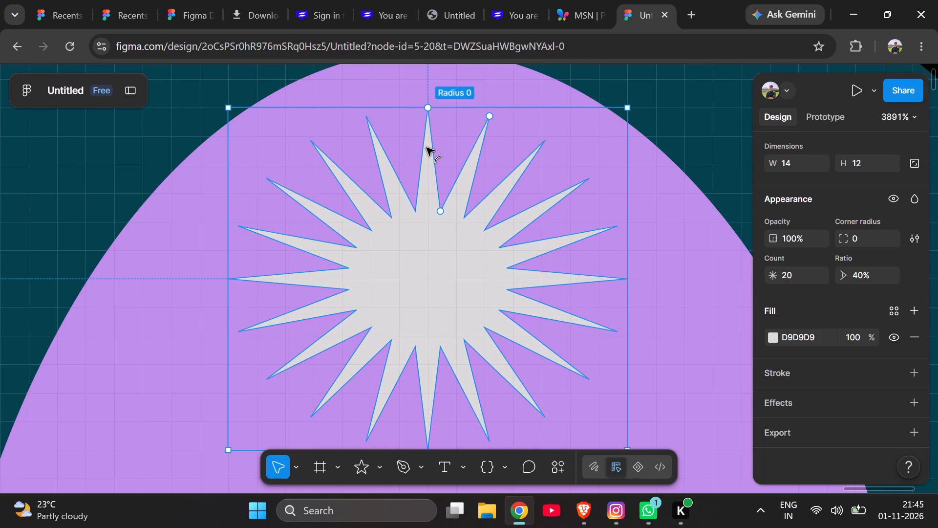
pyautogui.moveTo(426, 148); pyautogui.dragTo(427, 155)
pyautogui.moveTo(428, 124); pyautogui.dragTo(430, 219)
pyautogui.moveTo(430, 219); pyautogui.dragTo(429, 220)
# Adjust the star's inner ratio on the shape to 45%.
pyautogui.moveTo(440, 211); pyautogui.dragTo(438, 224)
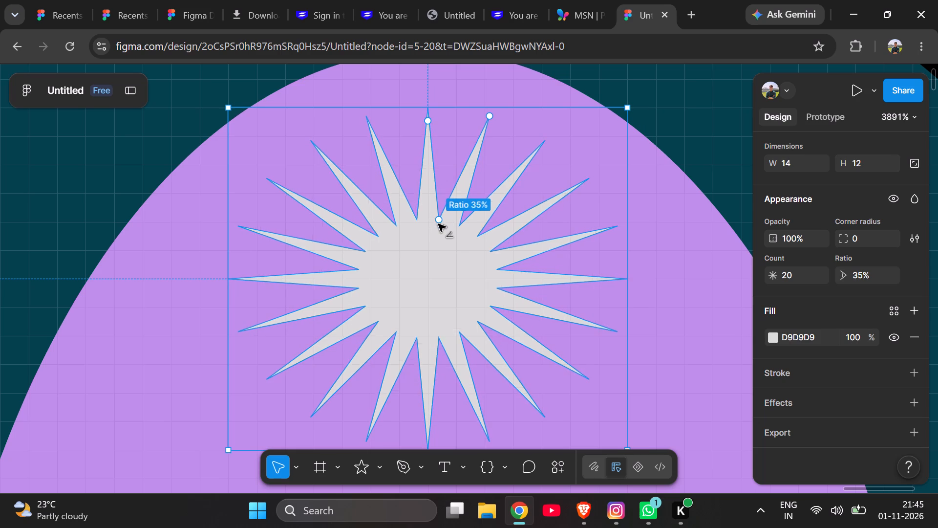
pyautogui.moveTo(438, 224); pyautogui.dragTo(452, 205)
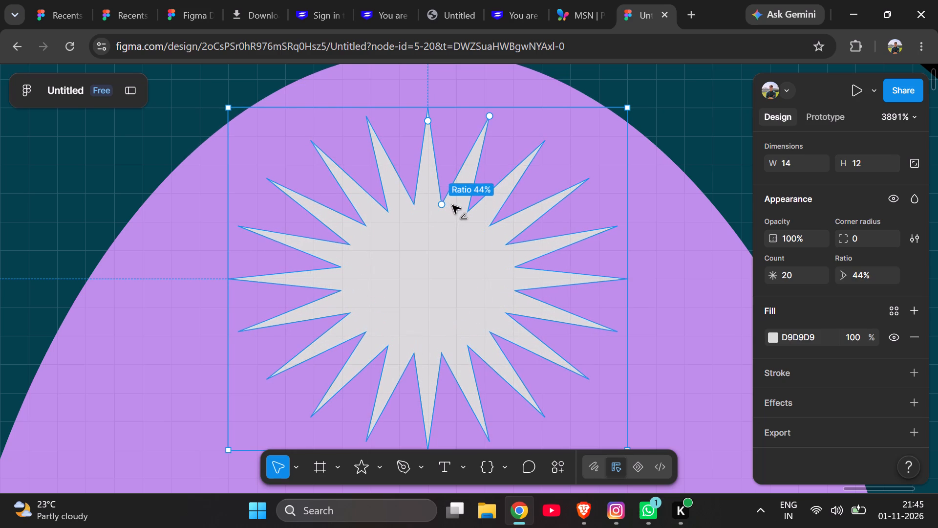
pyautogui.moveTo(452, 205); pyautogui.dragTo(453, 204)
# Set the star's point count to 14.
pyautogui.click(805, 272)
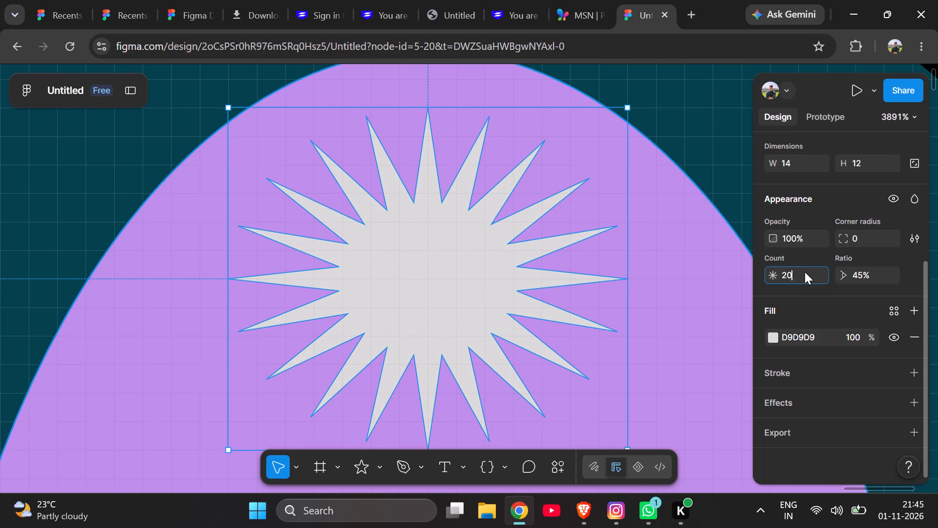
pyautogui.press('BackSpace')
pyautogui.write('14')
pyautogui.press('Return')
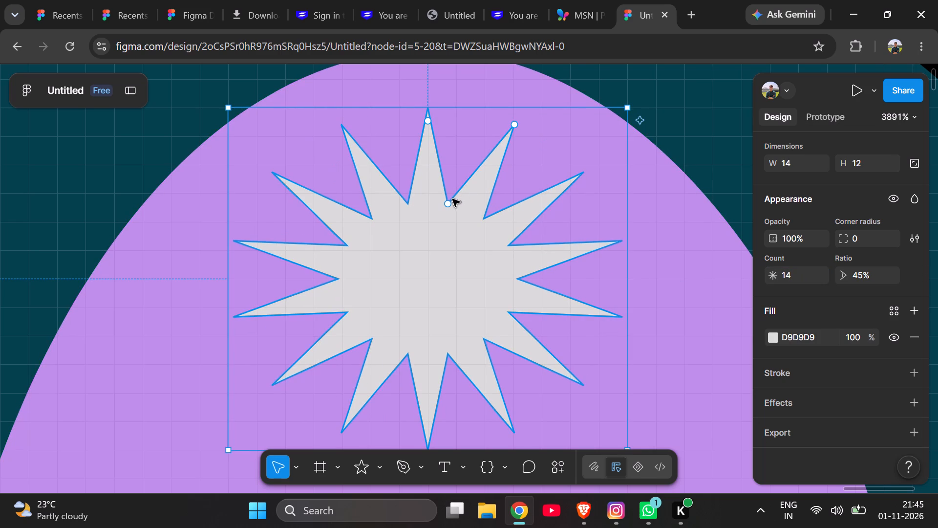
# Reduce the 14-point star's ratio to 42% and try to round its tips.
pyautogui.moveTo(449, 201); pyautogui.dragTo(449, 207)
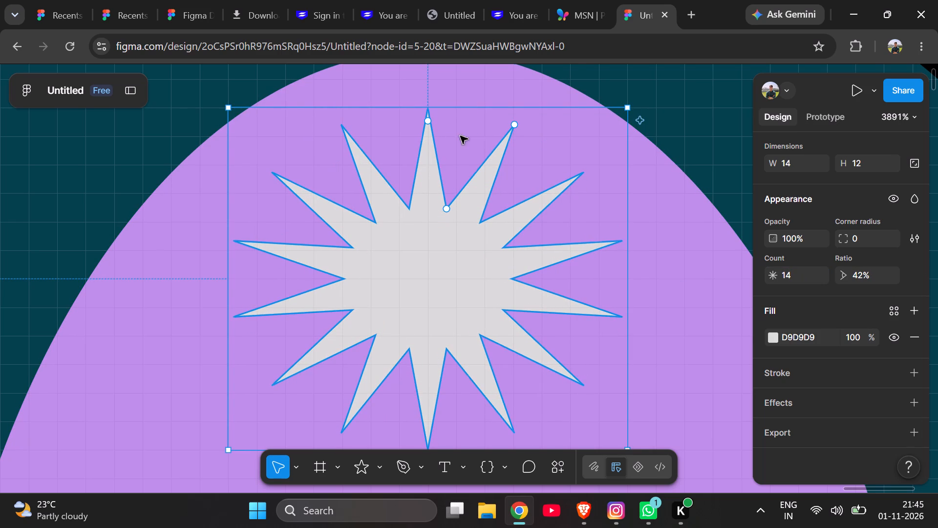
pyautogui.moveTo(426, 122); pyautogui.dragTo(427, 154)
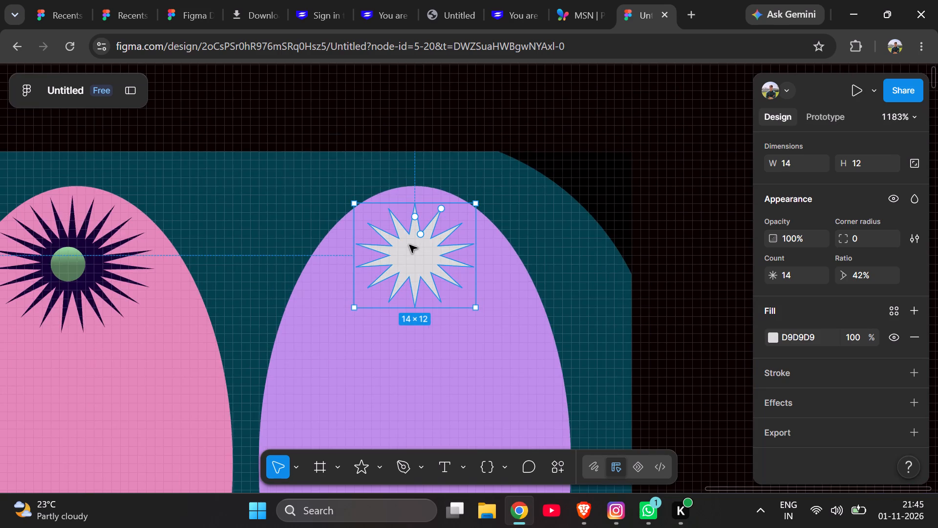
# Move the 14-point starburst up so its top point meets the top edge of the purple oval, centred horizontally.
pyautogui.moveTo(410, 256); pyautogui.dragTo(407, 229)
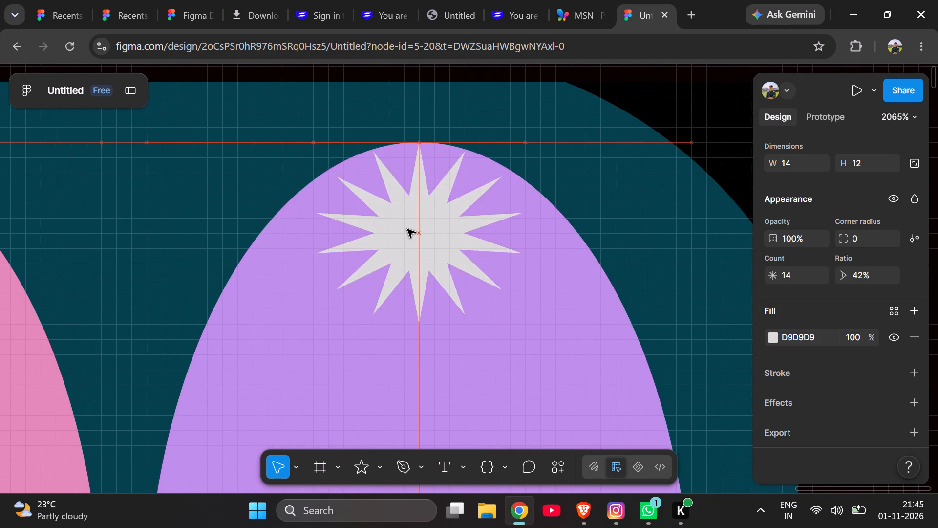
pyautogui.moveTo(407, 229); pyautogui.dragTo(407, 232)
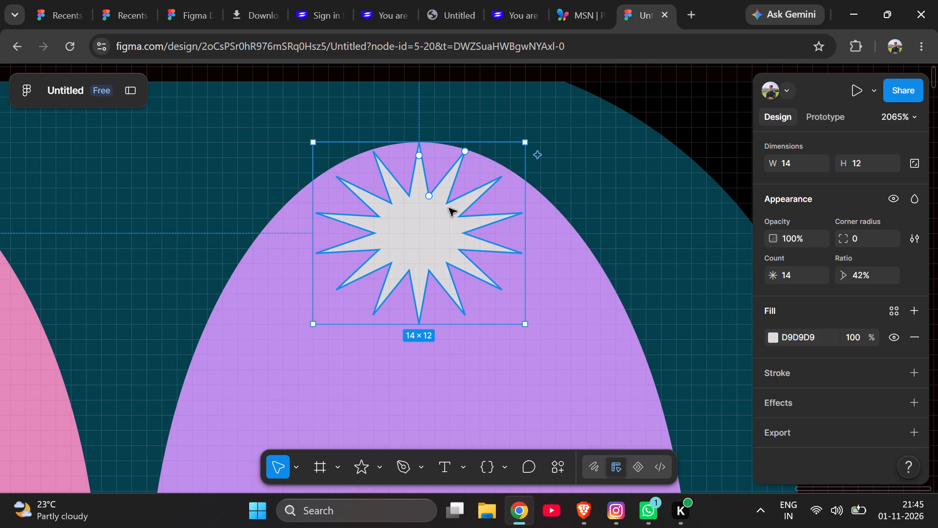
# Change the 14-point starburst's solid fill to dark green 0A4D43.
pyautogui.scroll(1, 434, 205)
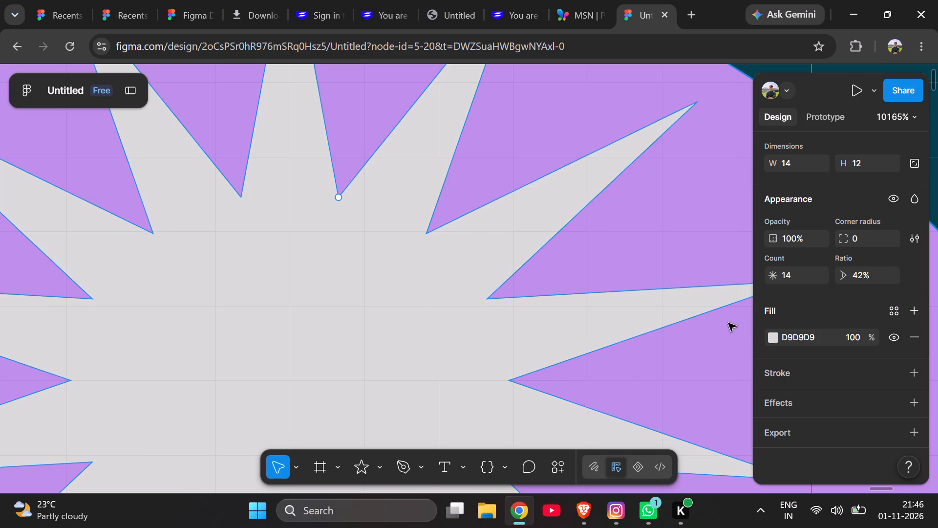
pyautogui.click(768, 340)
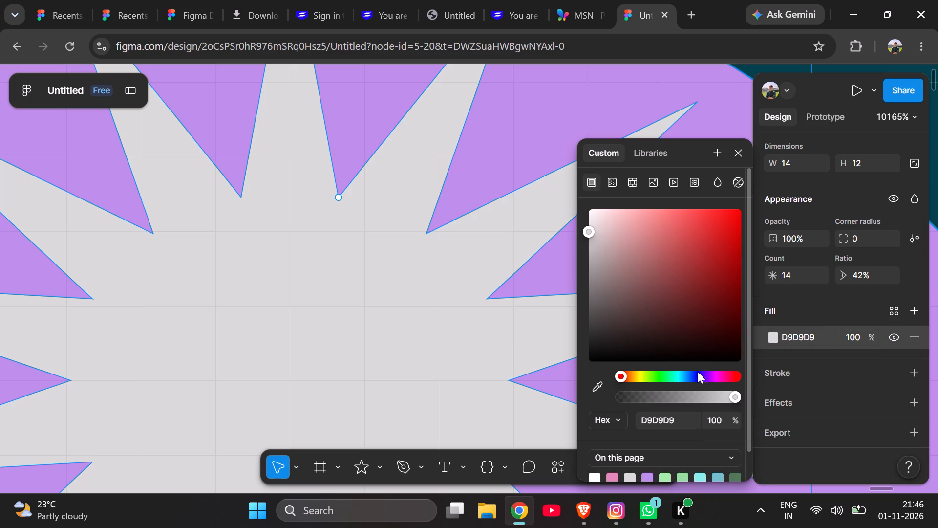
pyautogui.click(675, 373)
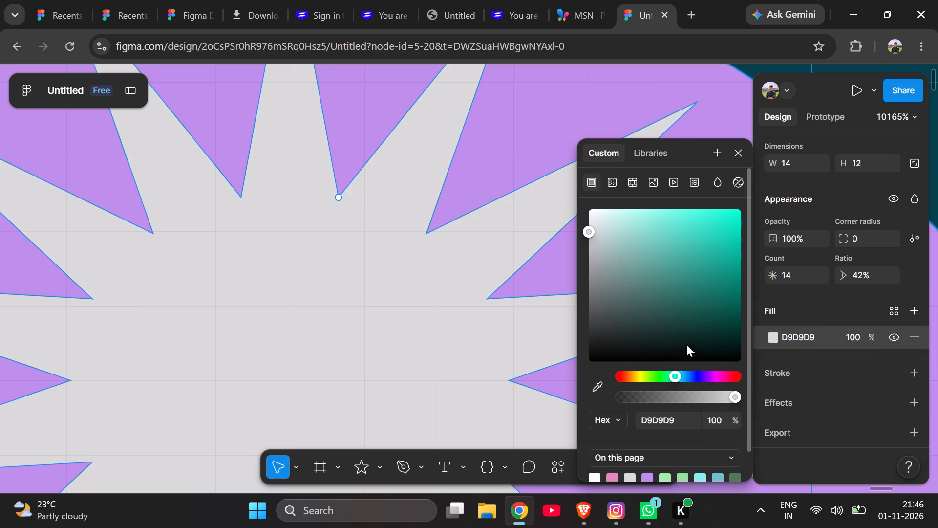
pyautogui.moveTo(702, 298); pyautogui.dragTo(721, 315)
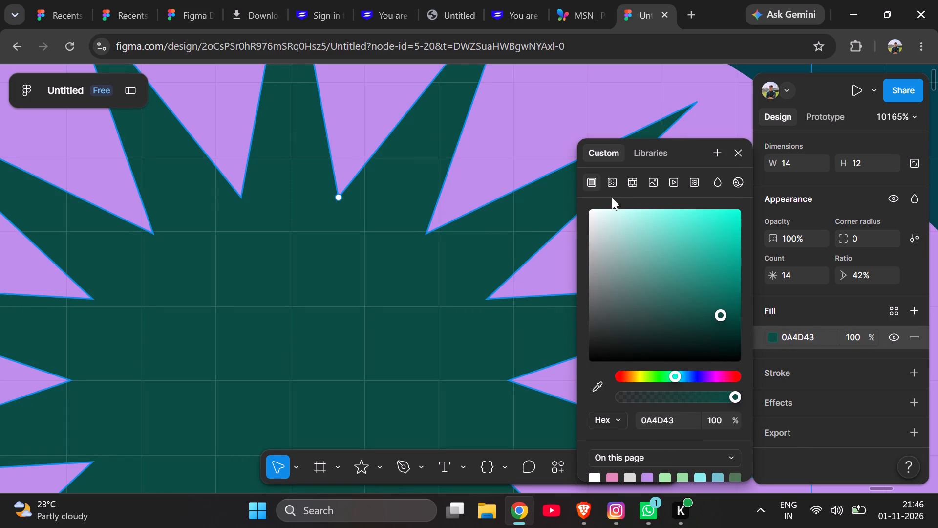
# Make the starburst's fill a linear gradient with 0A4D43 at 29% and 18B39C at 70%.
pyautogui.click(610, 183)
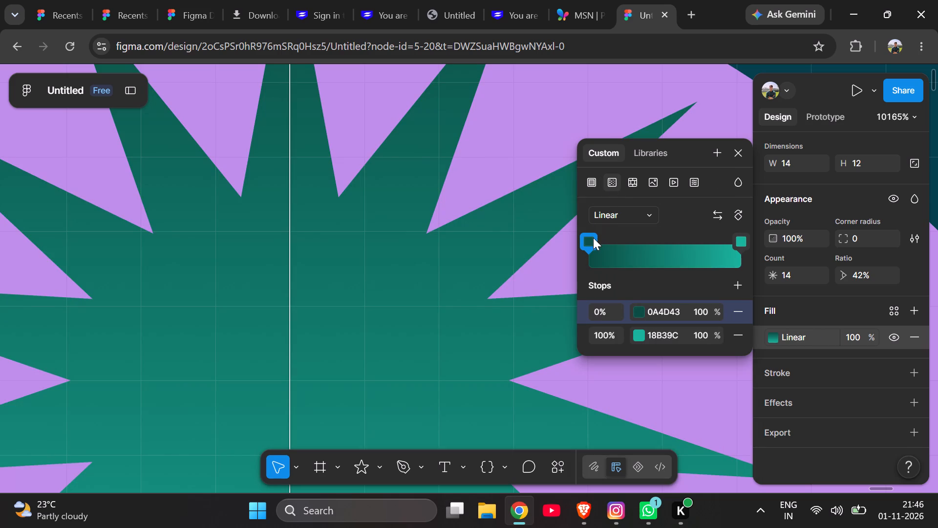
pyautogui.moveTo(592, 240); pyautogui.dragTo(633, 254)
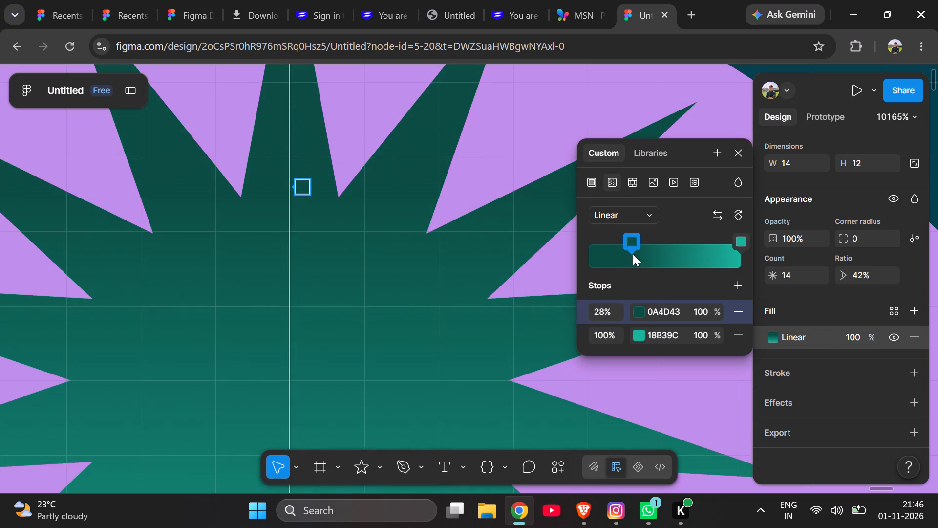
pyautogui.moveTo(633, 254); pyautogui.dragTo(633, 254)
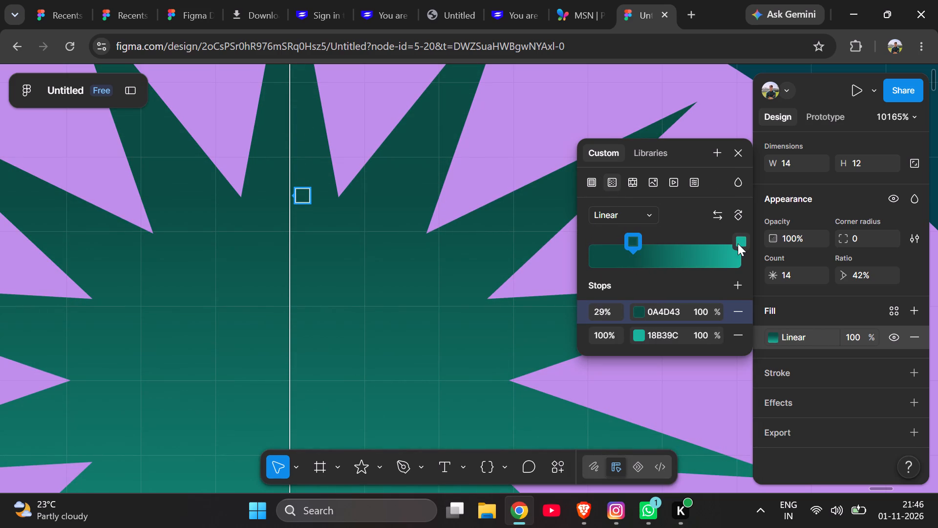
pyautogui.click(741, 238)
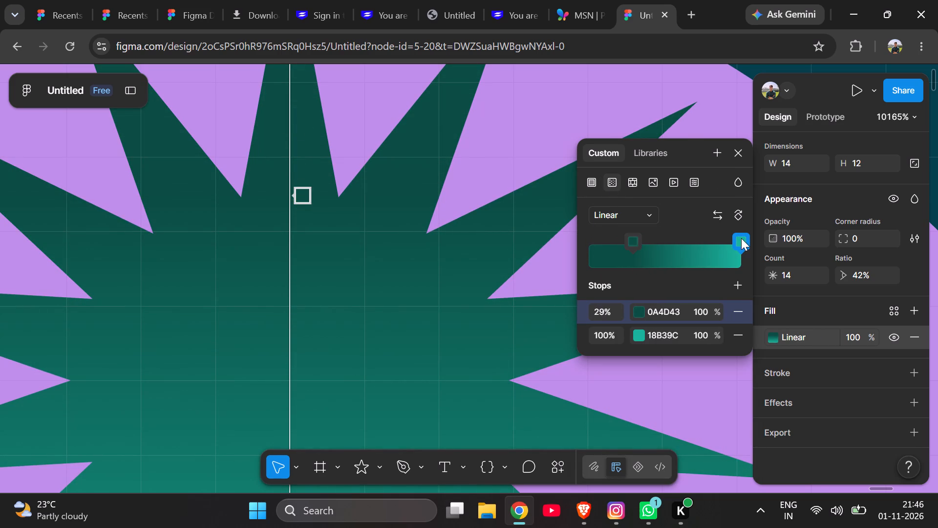
pyautogui.moveTo(741, 238); pyautogui.dragTo(697, 240)
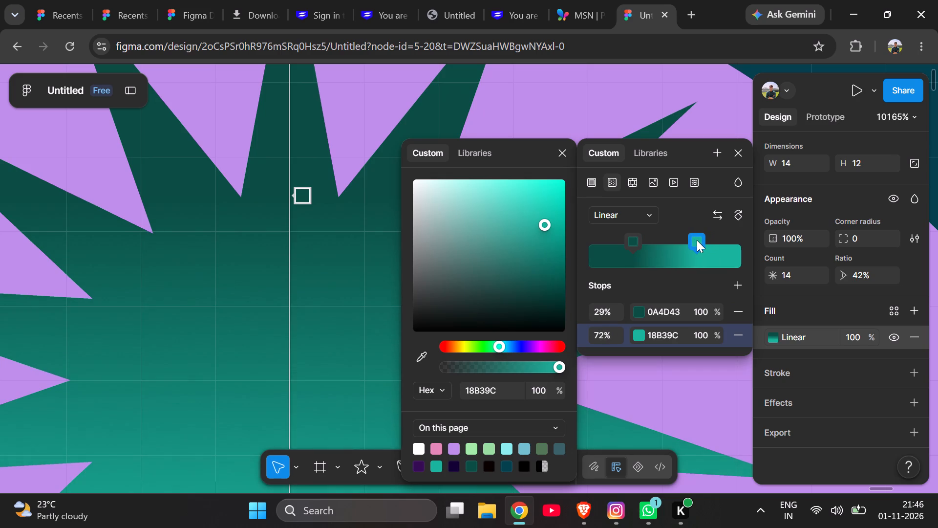
pyautogui.moveTo(697, 240); pyautogui.dragTo(695, 241)
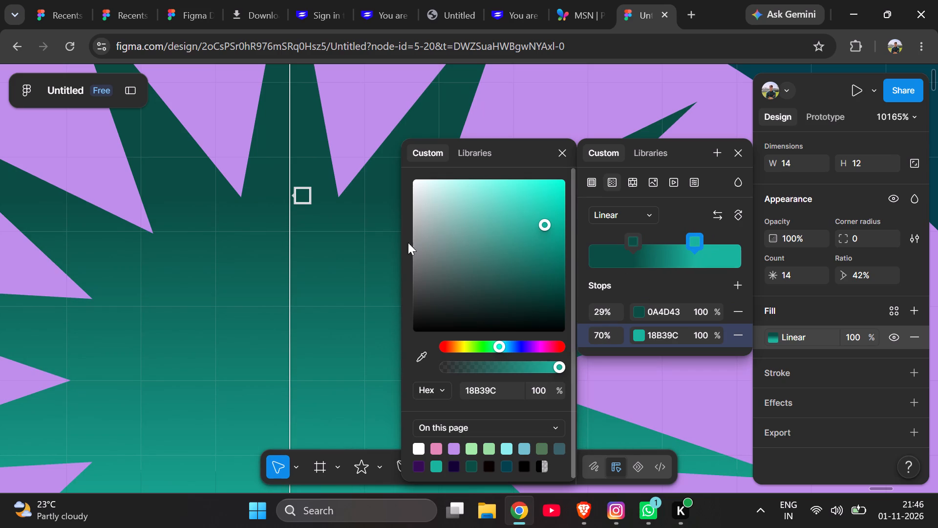
pyautogui.click(395, 248)
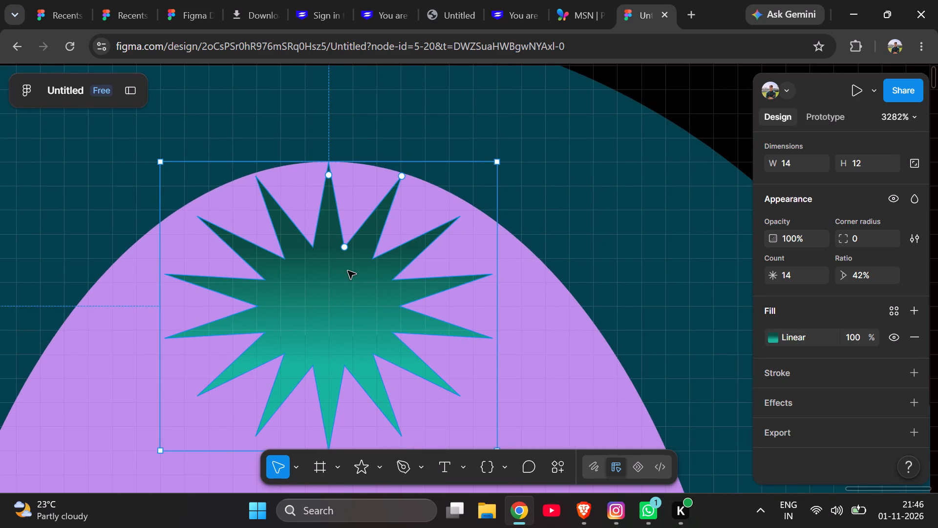
# Reduce the height of the pink oval's lower starburst to 21 by lowering its top edge.
pyautogui.scroll(-1, 348, 271)
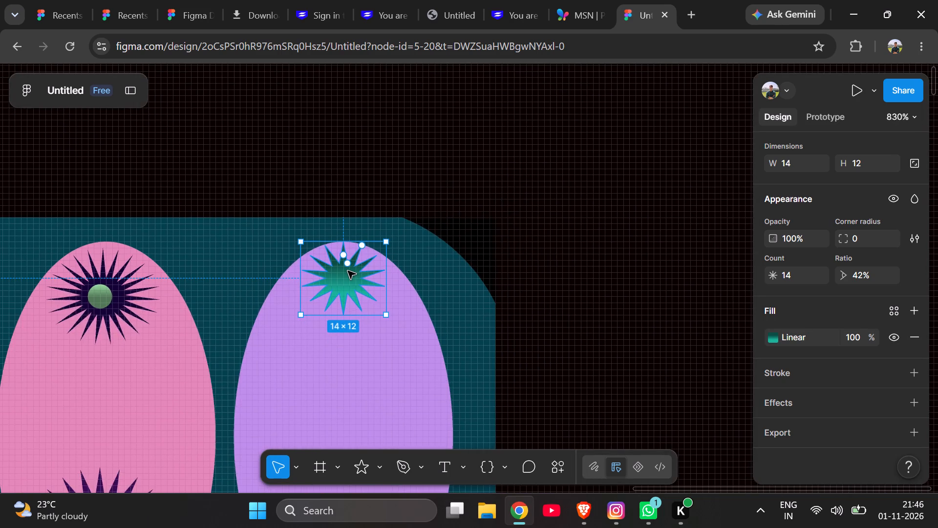
pyautogui.hscroll(1, 348, 271)
pyautogui.scroll(-1, 348, 271)
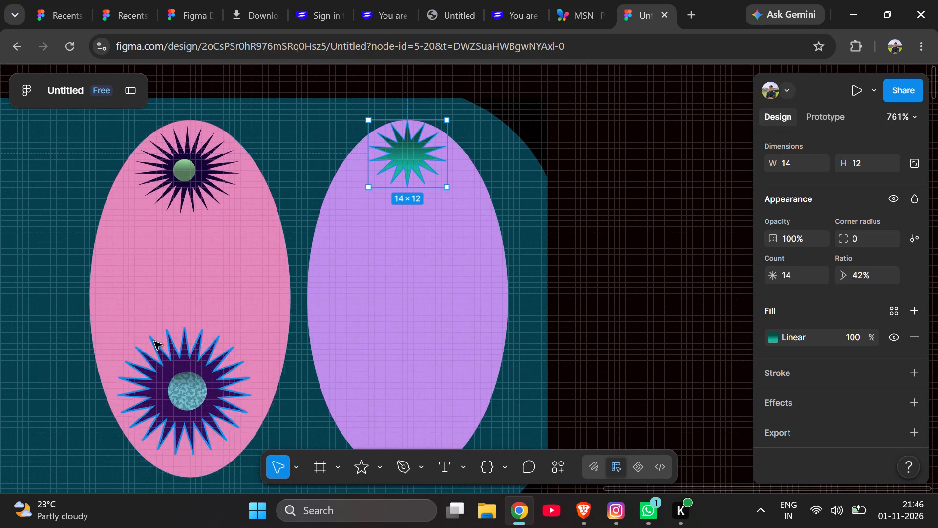
pyautogui.click(141, 368)
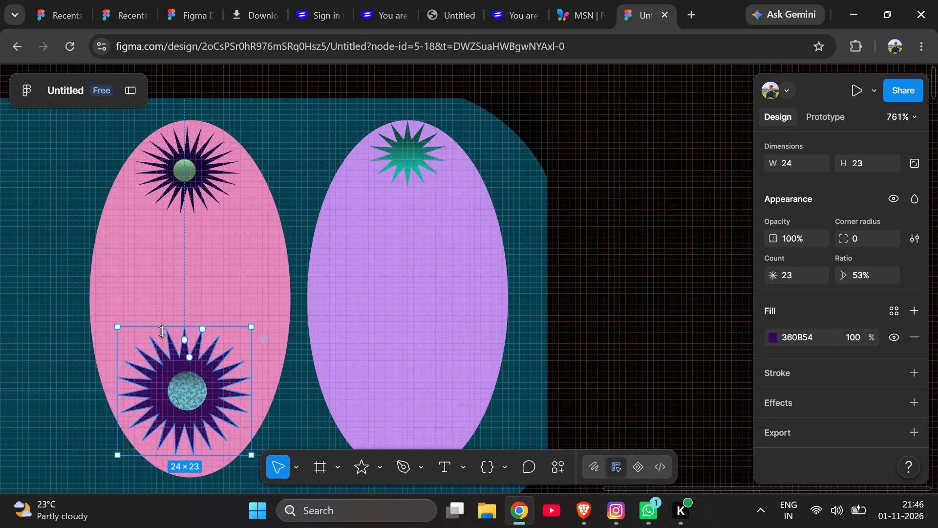
pyautogui.moveTo(164, 322); pyautogui.dragTo(164, 332)
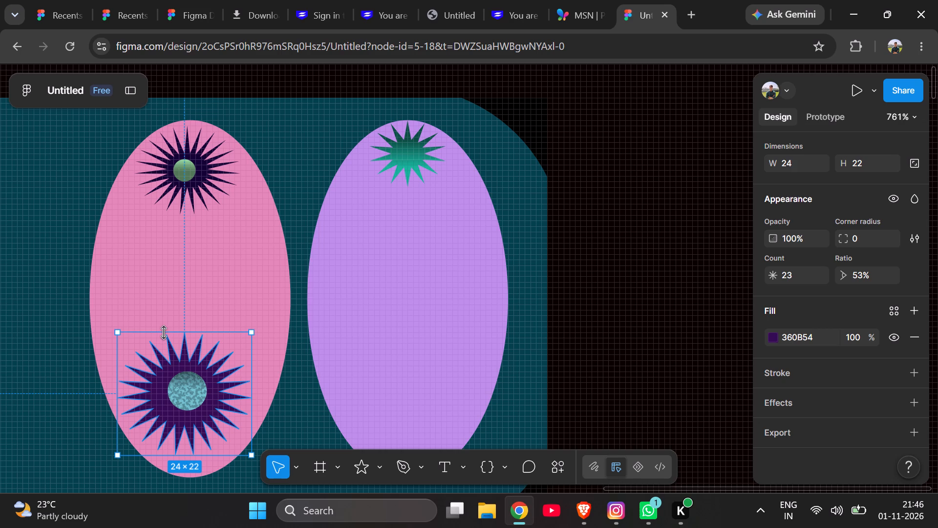
pyautogui.moveTo(164, 332); pyautogui.dragTo(165, 337)
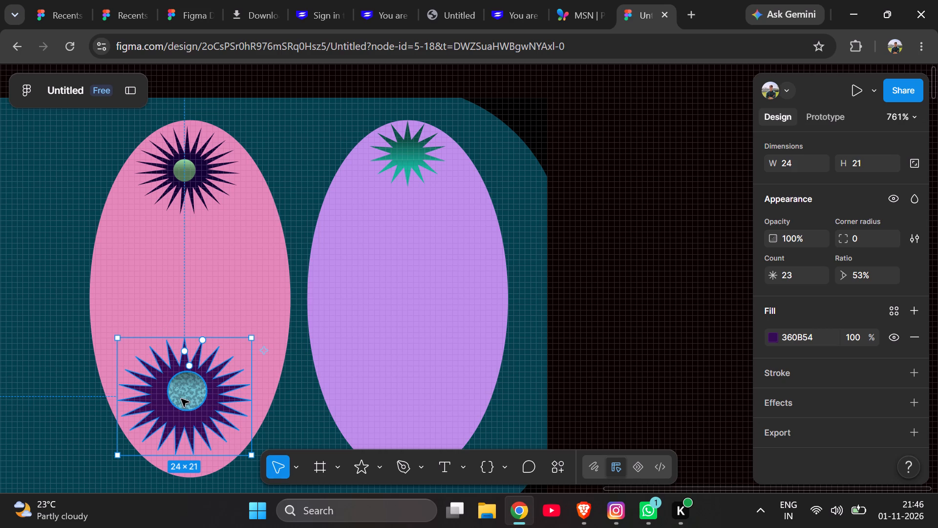
# Shift the textured centre circle of the pink oval's lower starburst slightly to the left.
pyautogui.doubleClick(181, 399)
pyautogui.moveTo(181, 399); pyautogui.dragTo(175, 401)
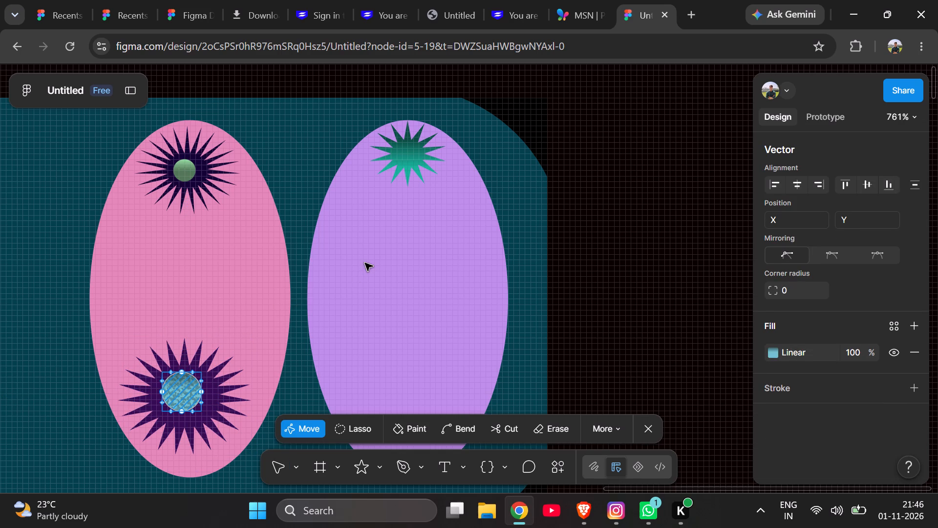
# Draw a triangle polygon about 3 × 2 in the middle of the green starburst on the purple oval.
pyautogui.scroll(1, 365, 263)
pyautogui.hscroll(-1, 365, 263)
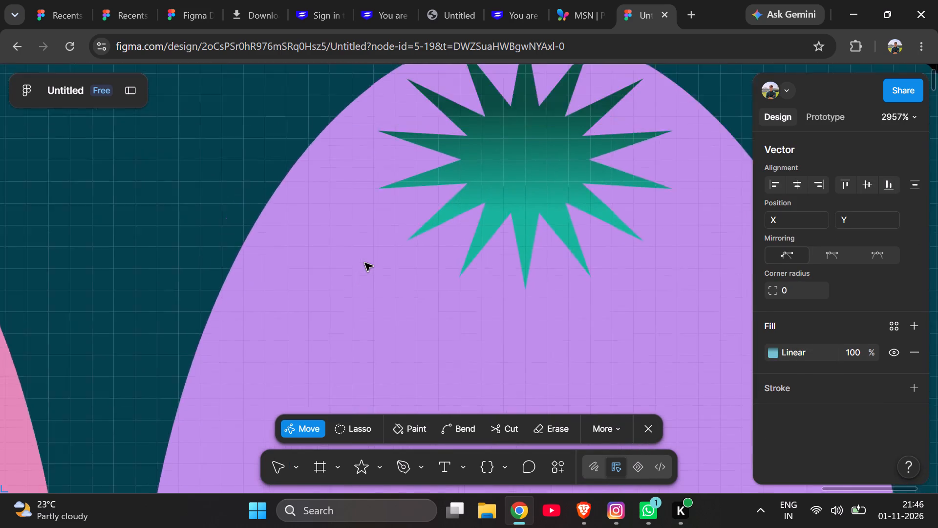
pyautogui.hscroll(-1, 365, 263)
pyautogui.scroll(2, 365, 263)
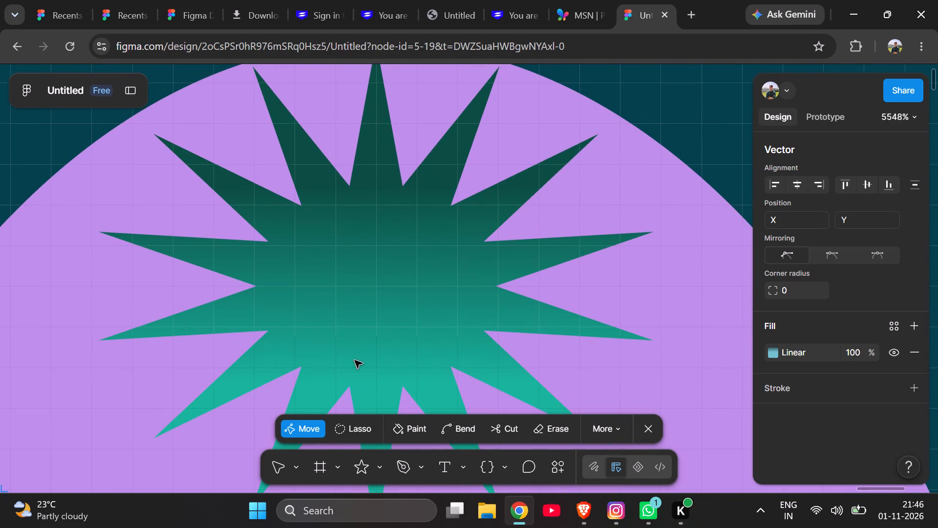
pyautogui.click(377, 469)
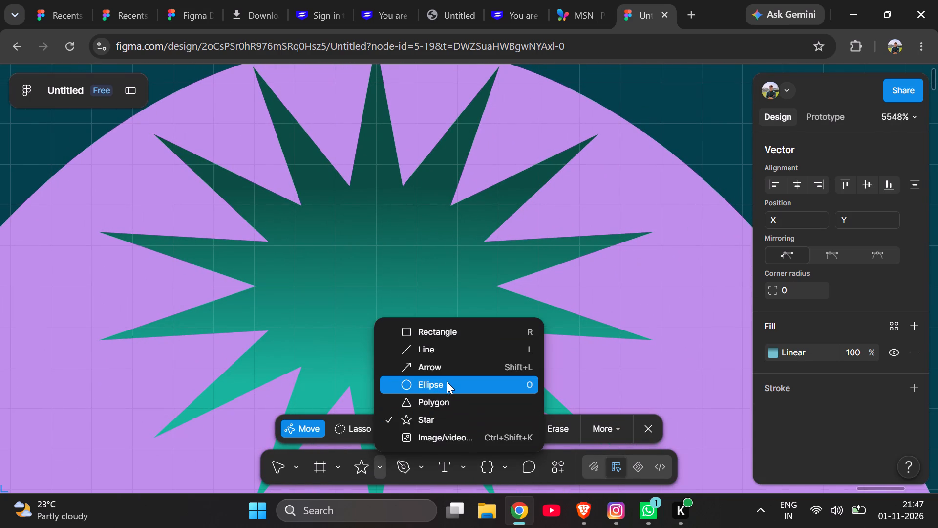
pyautogui.click(445, 395)
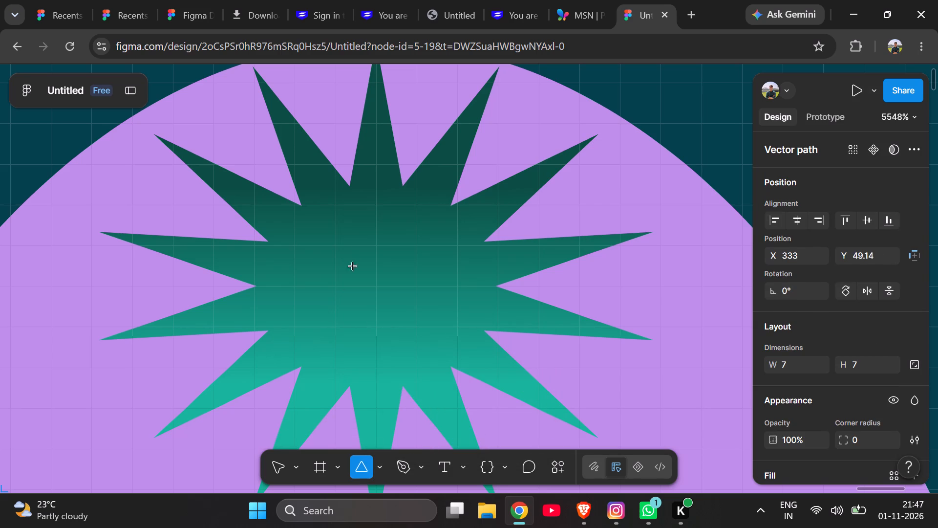
pyautogui.moveTo(345, 241); pyautogui.dragTo(428, 298)
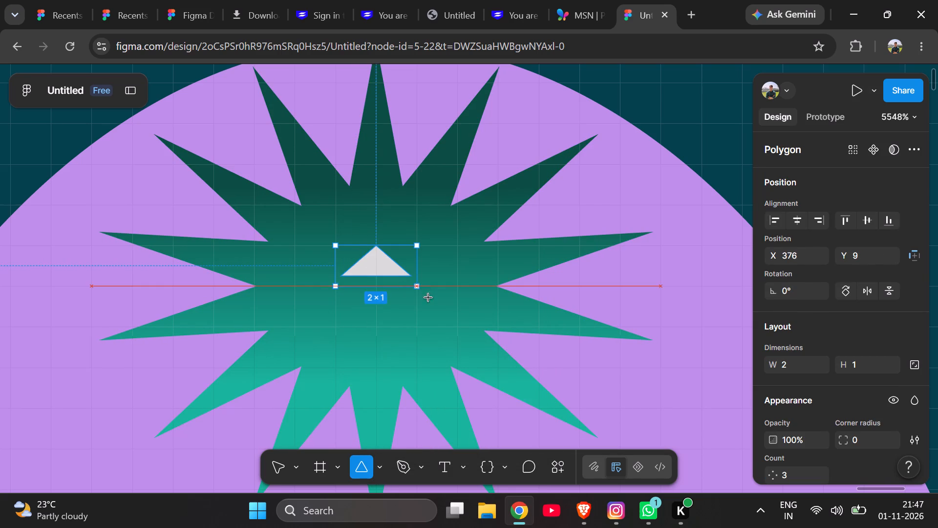
pyautogui.moveTo(428, 298); pyautogui.dragTo(438, 324)
# Move the triangle up and left to X 375, Y 8 and enlarge it to 5 × 4.
pyautogui.moveTo(384, 284); pyautogui.dragTo(367, 267)
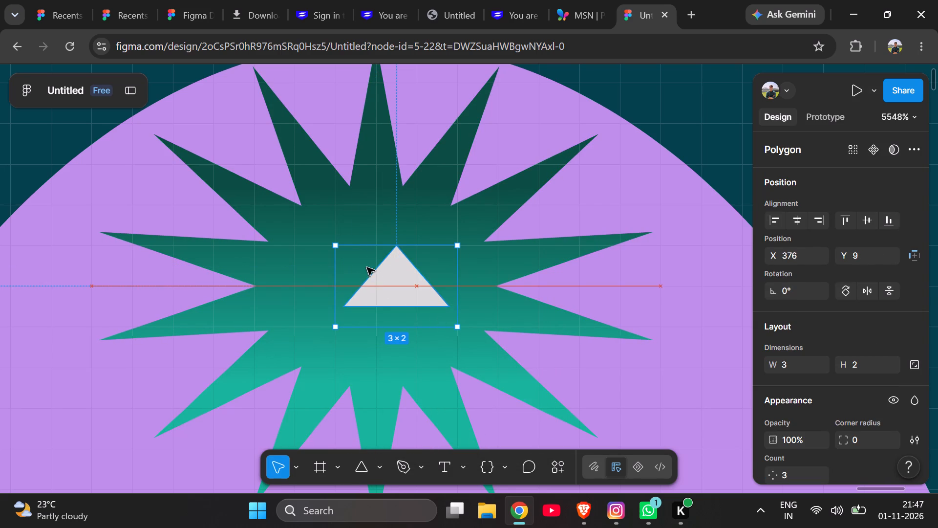
pyautogui.moveTo(367, 267); pyautogui.dragTo(356, 249)
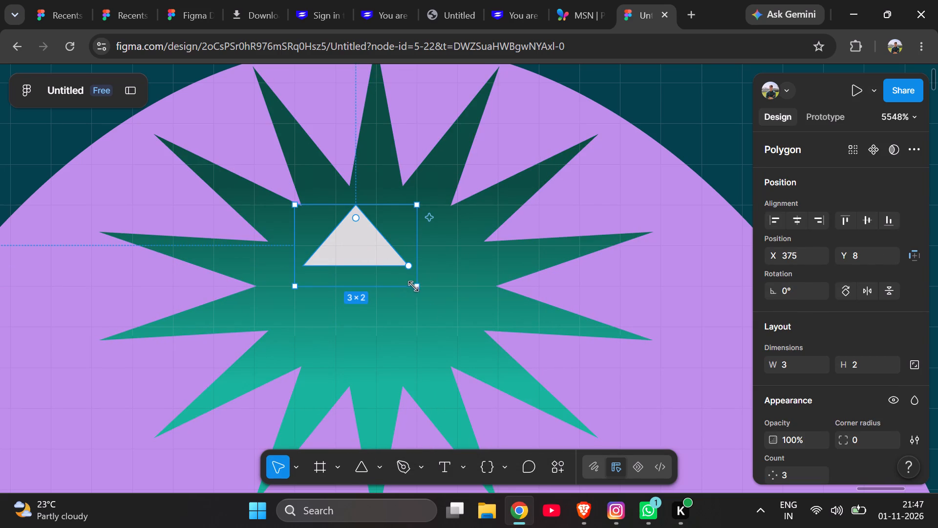
pyautogui.moveTo(416, 288); pyautogui.dragTo(465, 329)
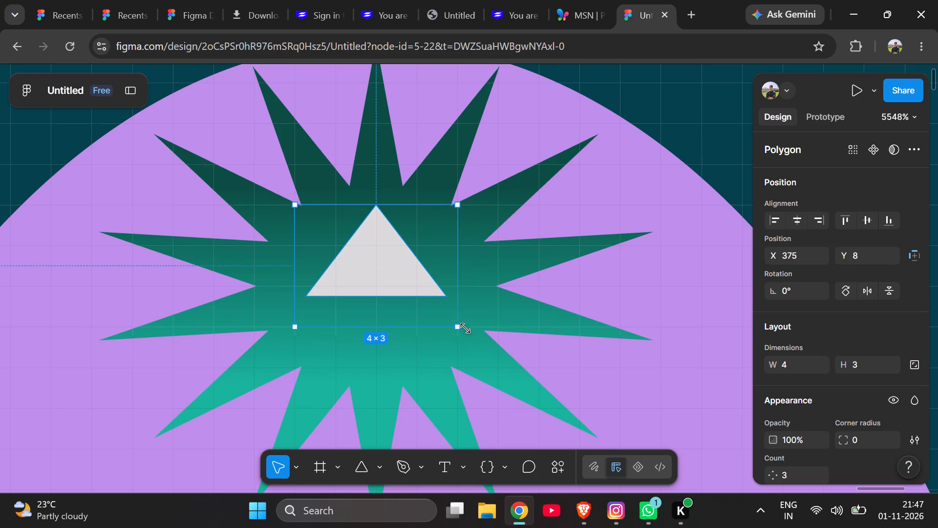
pyautogui.moveTo(465, 329); pyautogui.dragTo(469, 354)
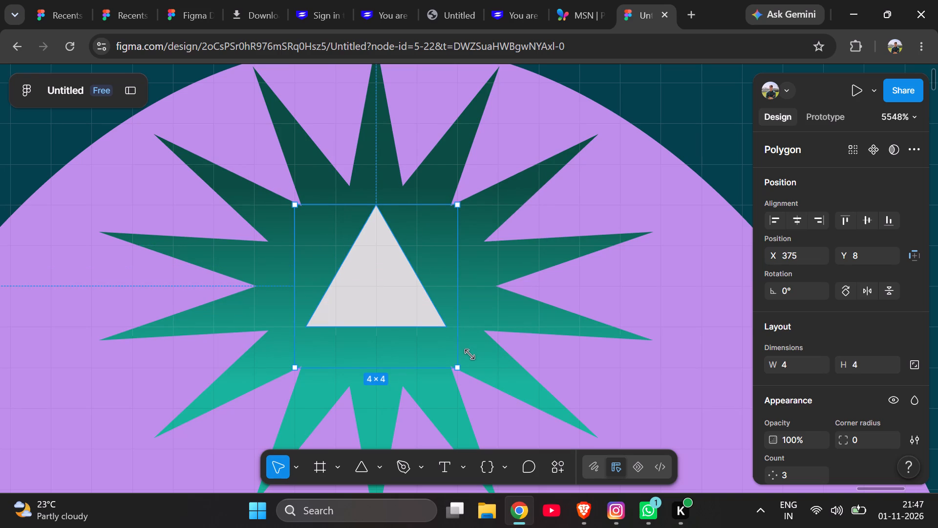
pyautogui.moveTo(469, 354); pyautogui.dragTo(481, 348)
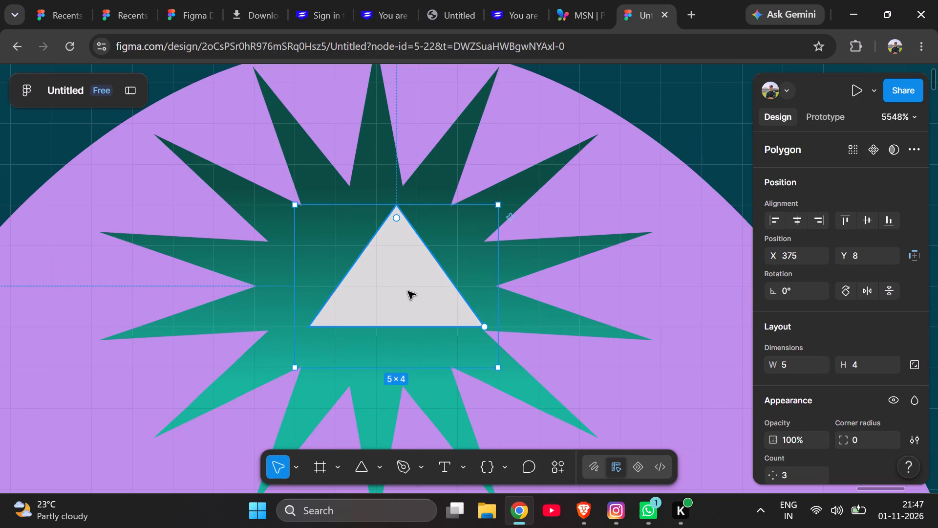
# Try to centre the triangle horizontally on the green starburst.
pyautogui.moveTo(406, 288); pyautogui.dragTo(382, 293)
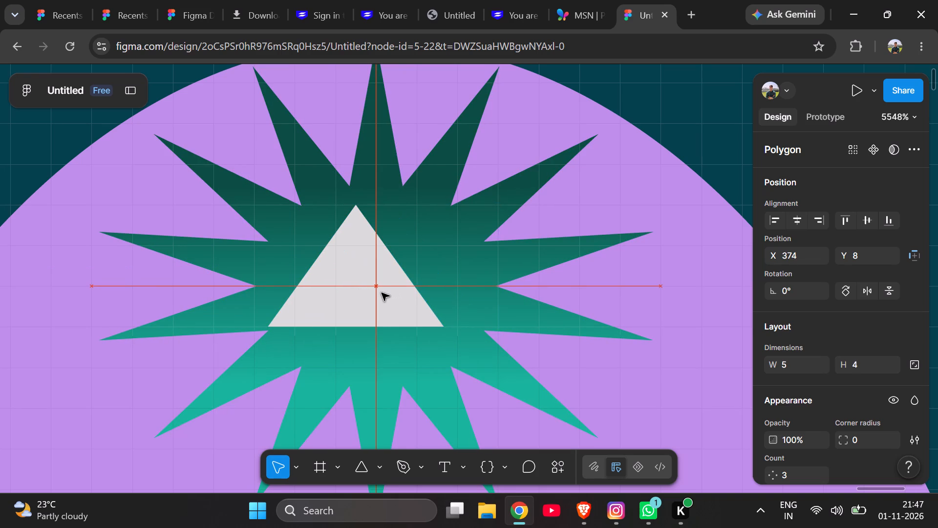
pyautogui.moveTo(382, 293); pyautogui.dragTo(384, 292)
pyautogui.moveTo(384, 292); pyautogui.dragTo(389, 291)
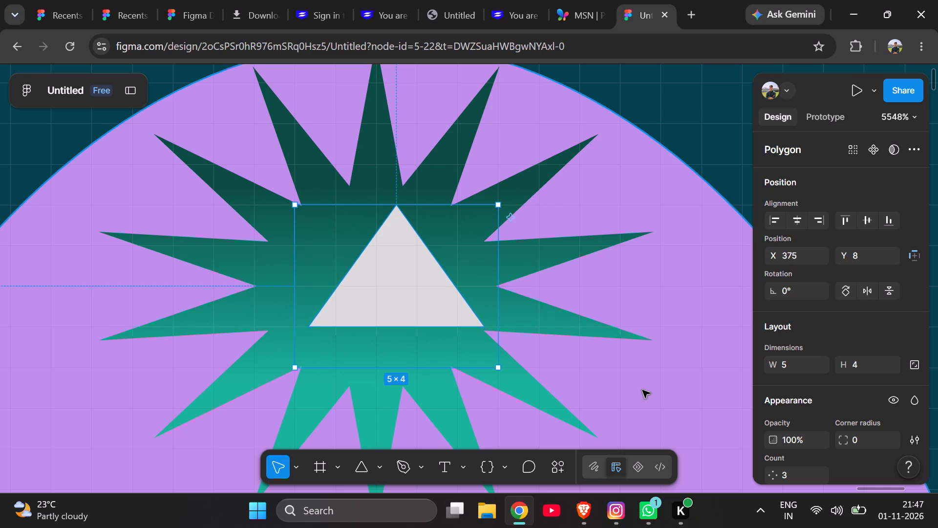
# Set the polygon's side count to 6 to turn the triangle into a hexagon.
pyautogui.scroll(-1, 763, 399)
pyautogui.click(803, 387)
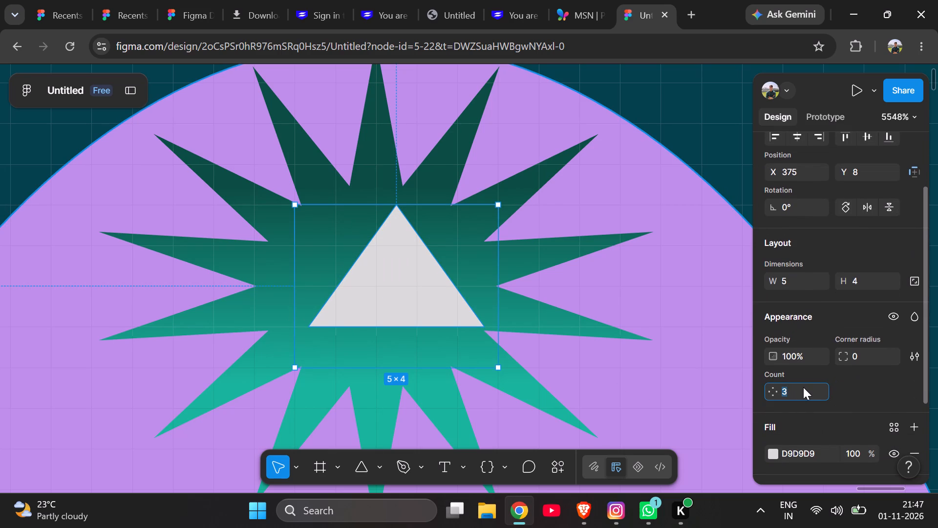
pyautogui.press('BackSpace')
pyautogui.press('6')
pyautogui.press('Return')
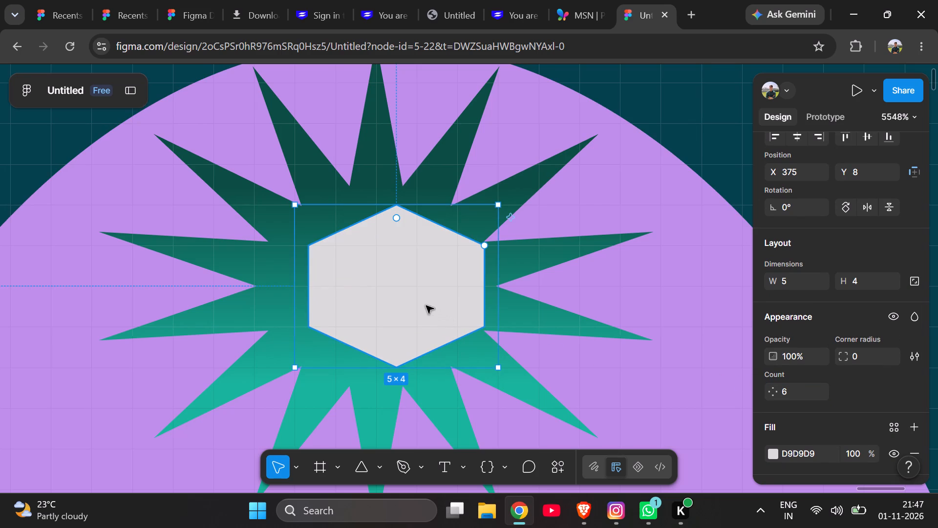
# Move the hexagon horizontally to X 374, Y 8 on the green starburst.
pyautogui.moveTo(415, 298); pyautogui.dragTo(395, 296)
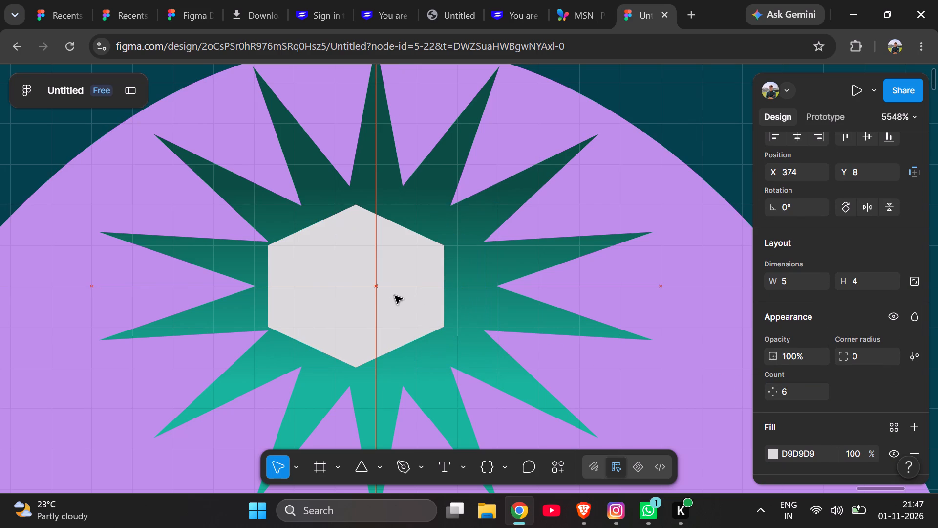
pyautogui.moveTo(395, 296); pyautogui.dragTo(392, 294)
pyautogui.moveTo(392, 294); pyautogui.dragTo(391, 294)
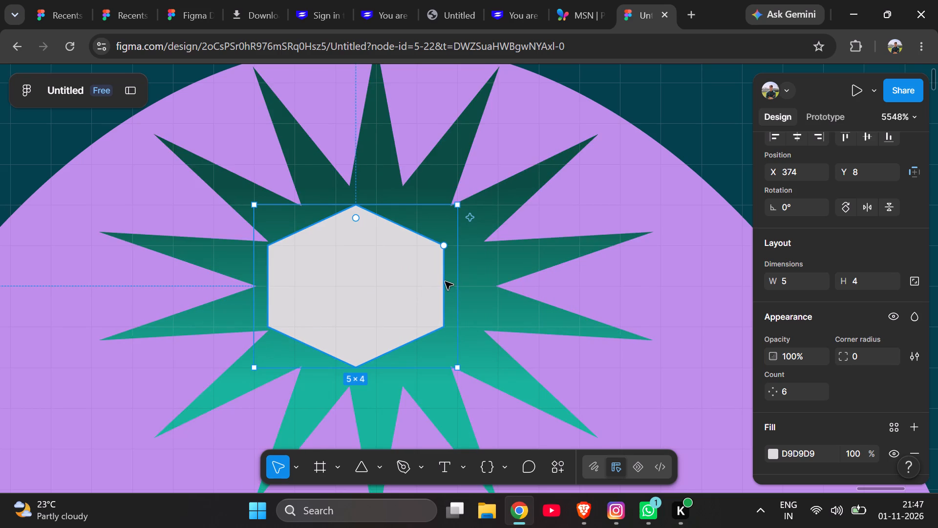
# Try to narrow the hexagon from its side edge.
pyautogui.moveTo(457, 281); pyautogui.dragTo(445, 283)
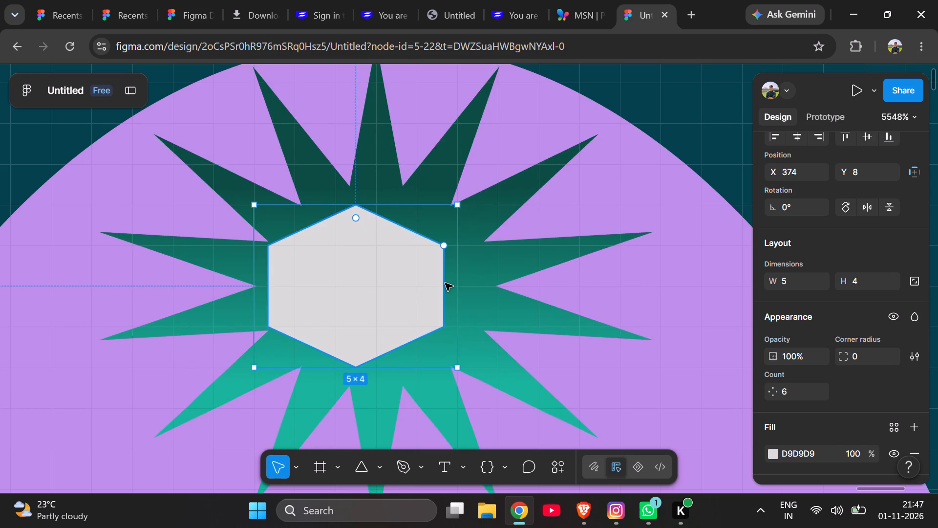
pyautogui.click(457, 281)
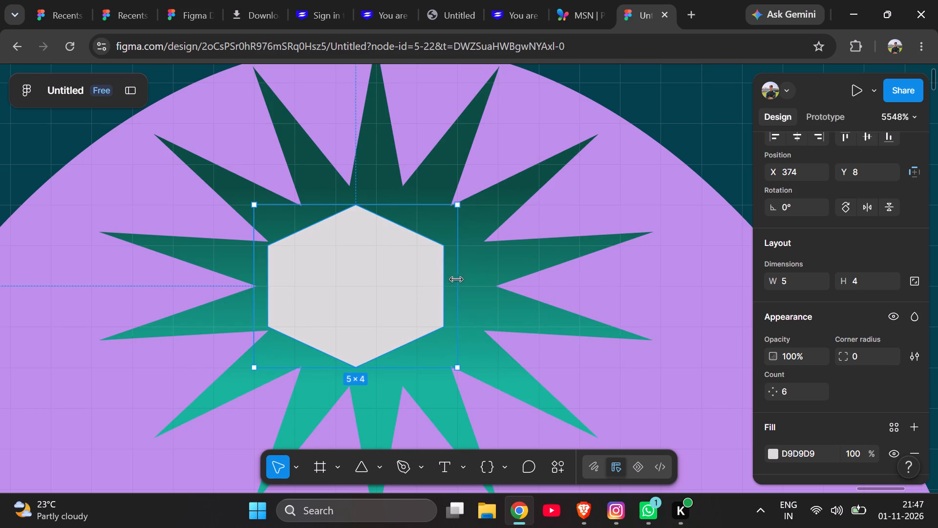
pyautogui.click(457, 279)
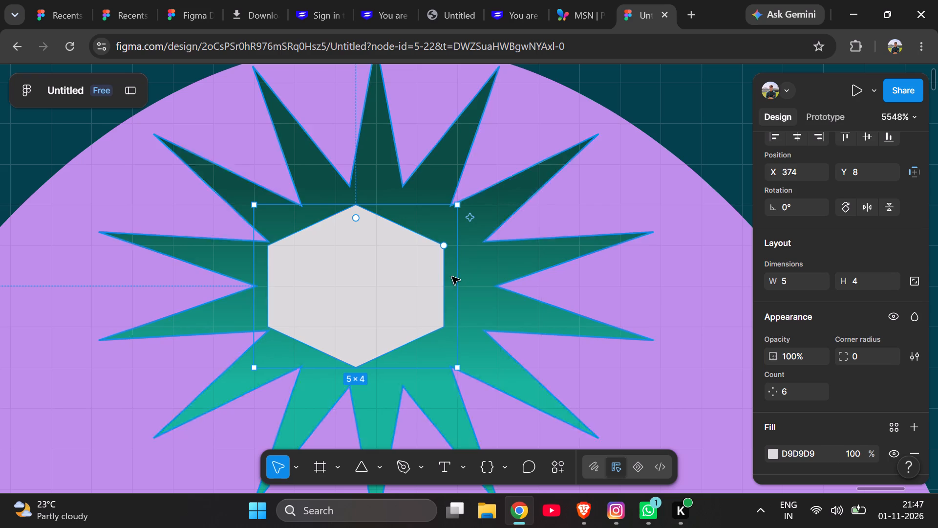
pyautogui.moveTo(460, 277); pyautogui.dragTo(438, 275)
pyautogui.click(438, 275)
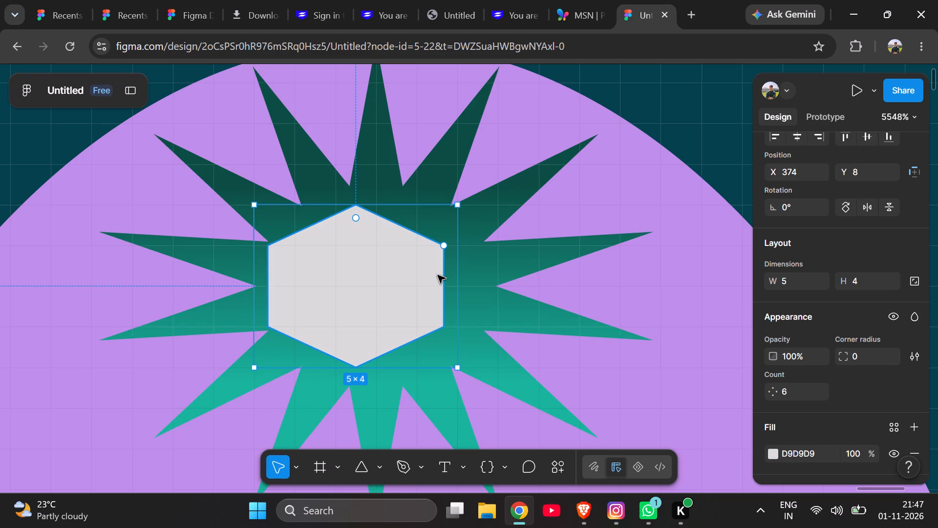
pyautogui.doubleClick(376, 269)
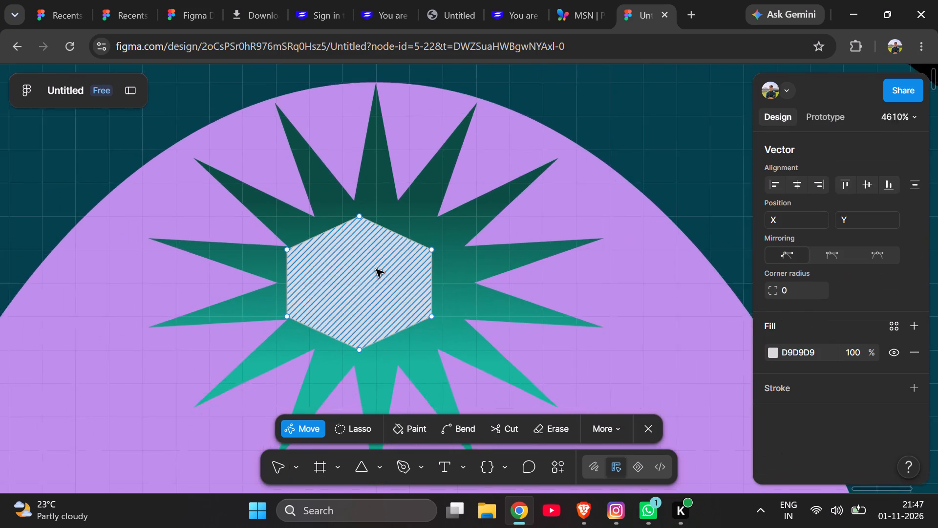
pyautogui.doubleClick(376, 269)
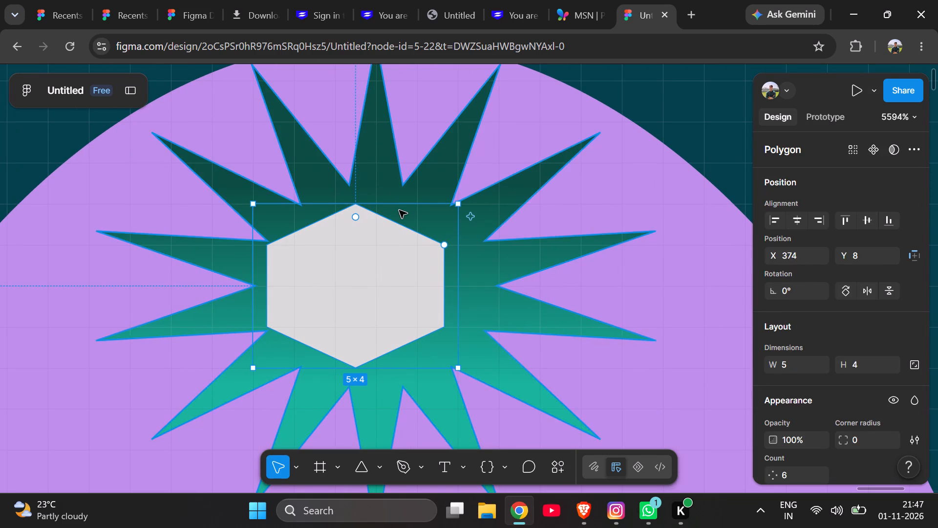
# Shrink the hexagon to 4 × 3 and place it at X 375, Y 8, centred horizontally on the green starburst.
pyautogui.moveTo(393, 201); pyautogui.dragTo(389, 226)
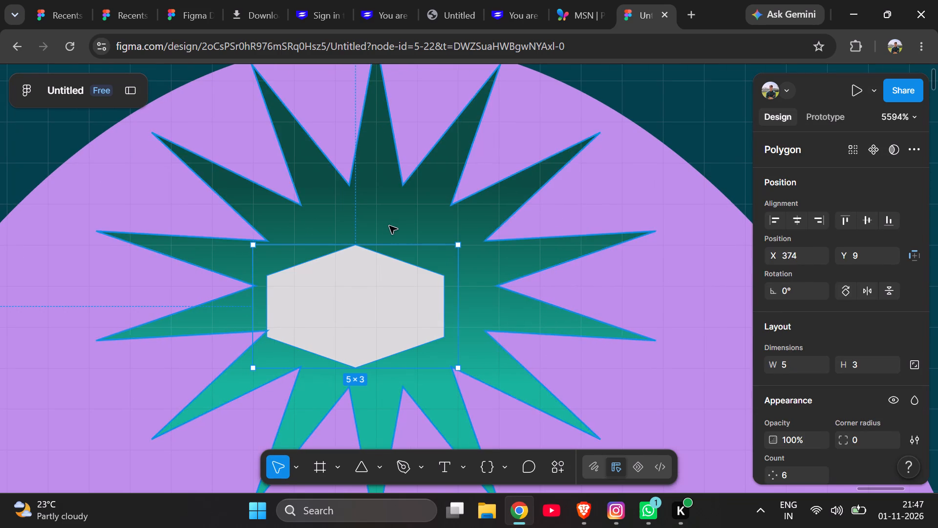
pyautogui.moveTo(459, 293); pyautogui.dragTo(435, 293)
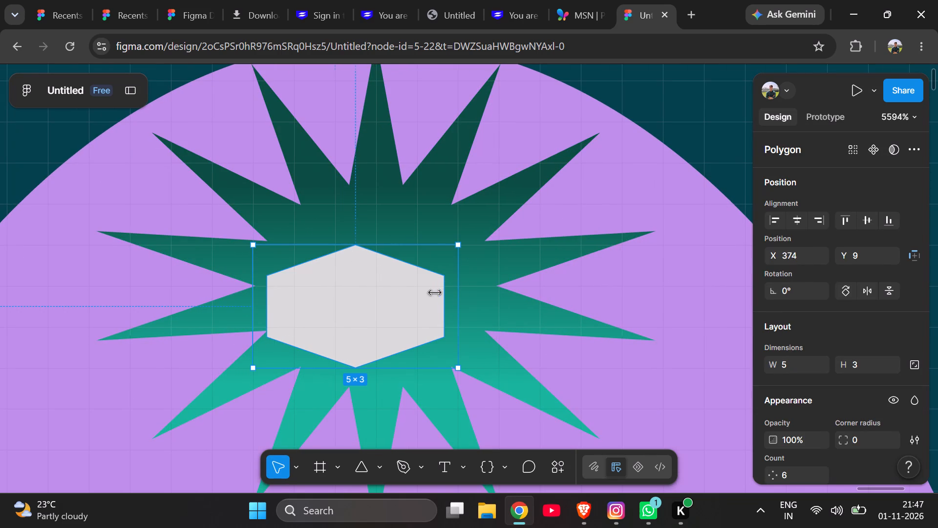
pyautogui.moveTo(435, 293); pyautogui.dragTo(430, 293)
pyautogui.moveTo(339, 288); pyautogui.dragTo(362, 280)
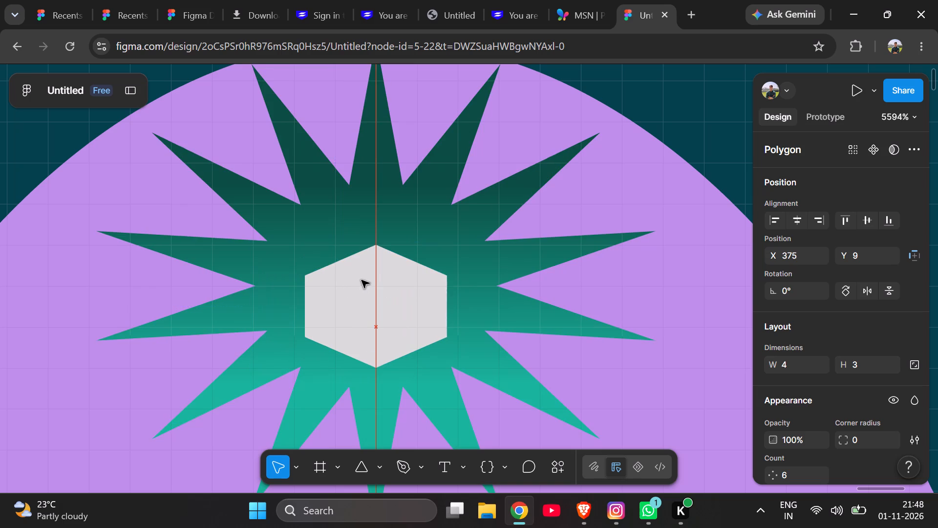
pyautogui.moveTo(362, 280); pyautogui.dragTo(370, 262)
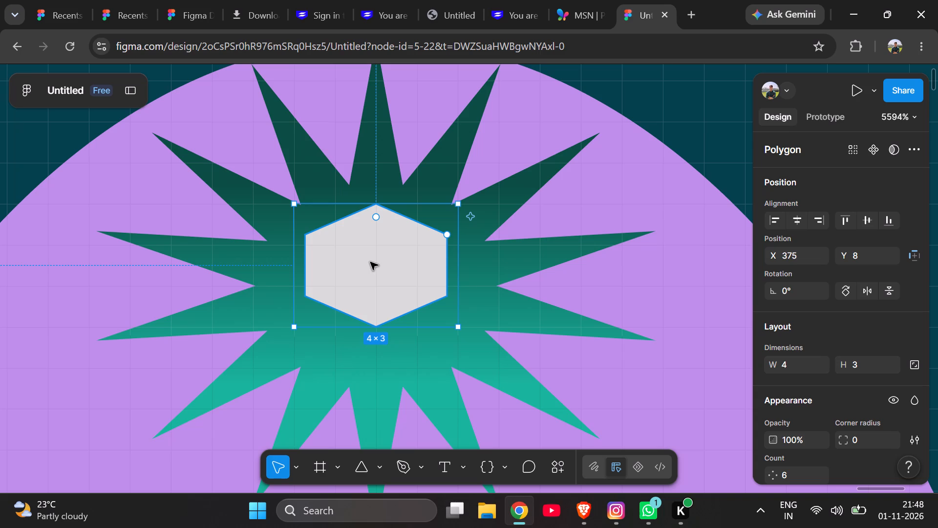
# Change the hexagon's fill to dark purple 330C77.
pyautogui.scroll(-2, 803, 386)
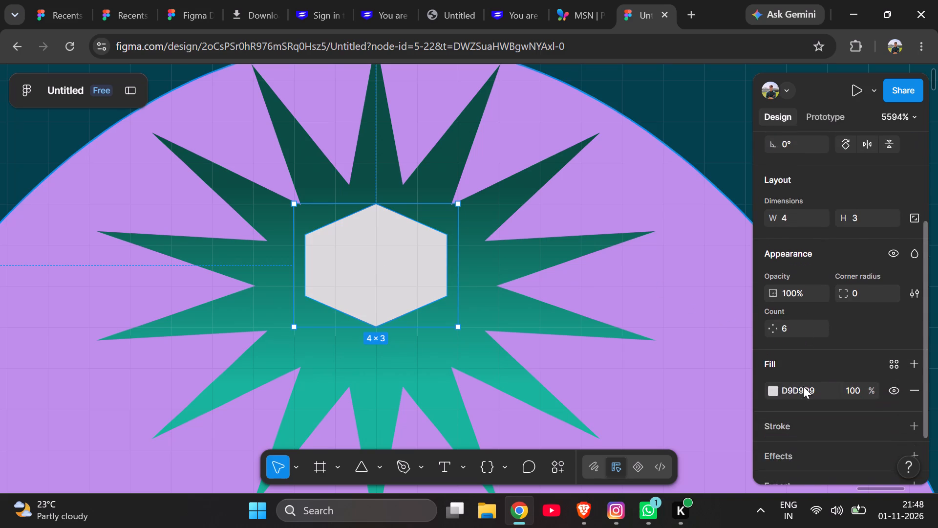
pyautogui.scroll(-2, 803, 386)
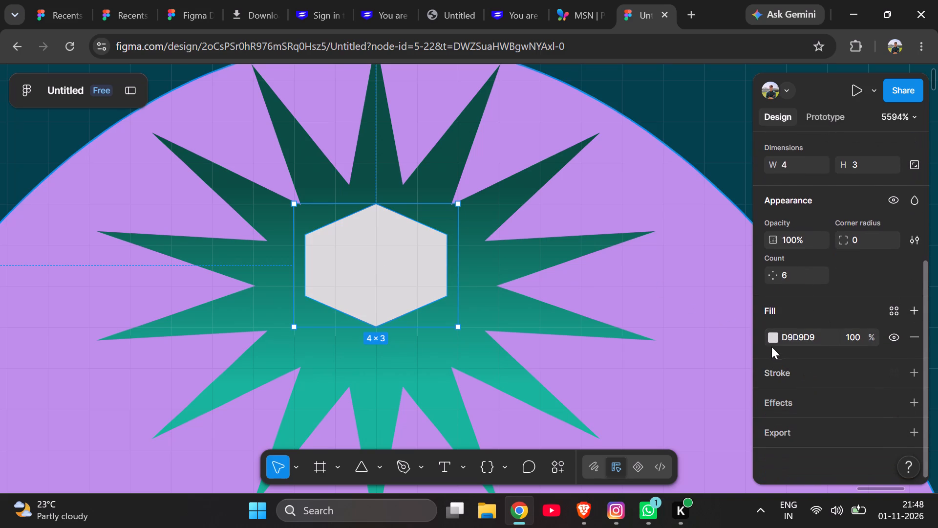
pyautogui.click(772, 335)
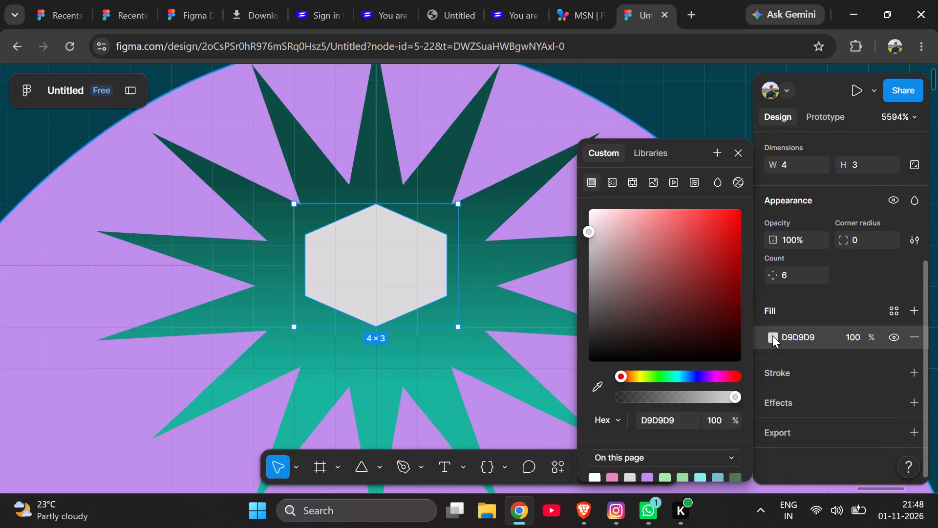
pyautogui.click(704, 374)
pyautogui.moveTo(713, 297); pyautogui.dragTo(725, 288)
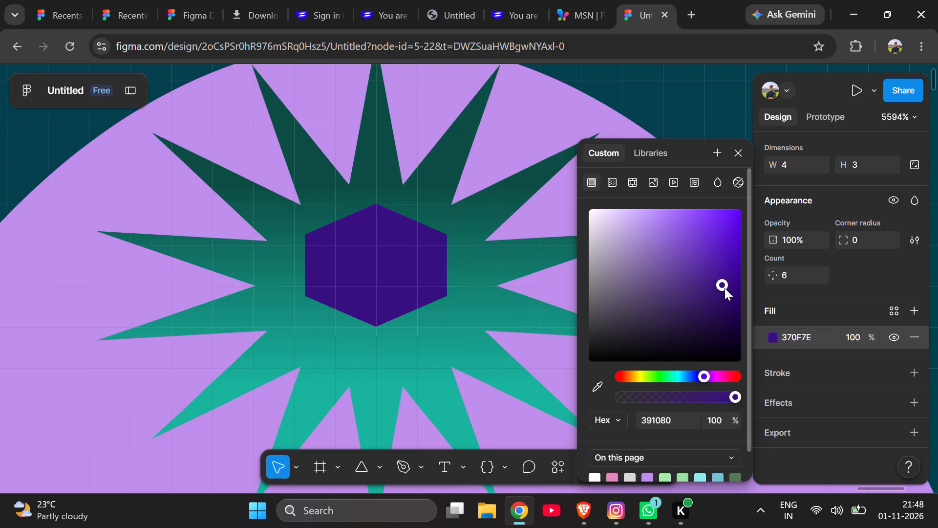
pyautogui.moveTo(725, 288); pyautogui.dragTo(726, 290)
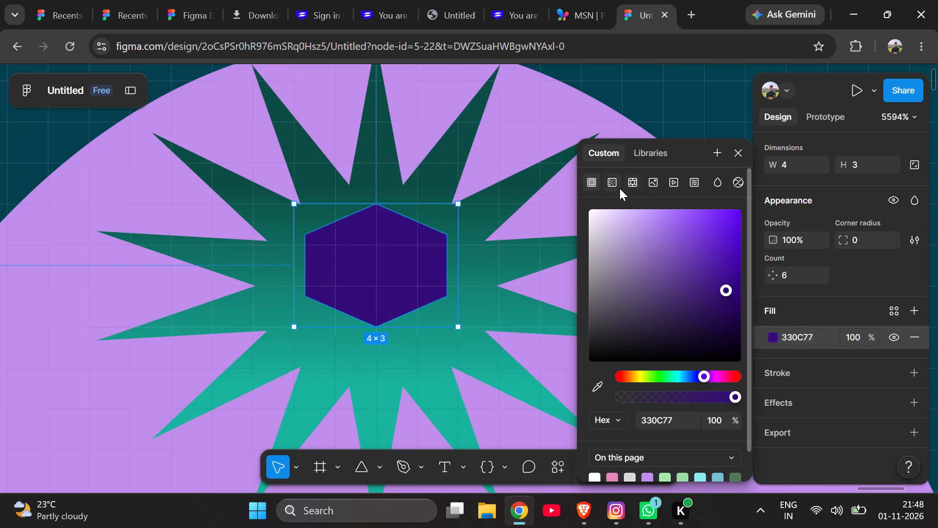
# Add a Glass effect to the hexagon with depth 100 and a light angle of -135°.
pyautogui.click(810, 405)
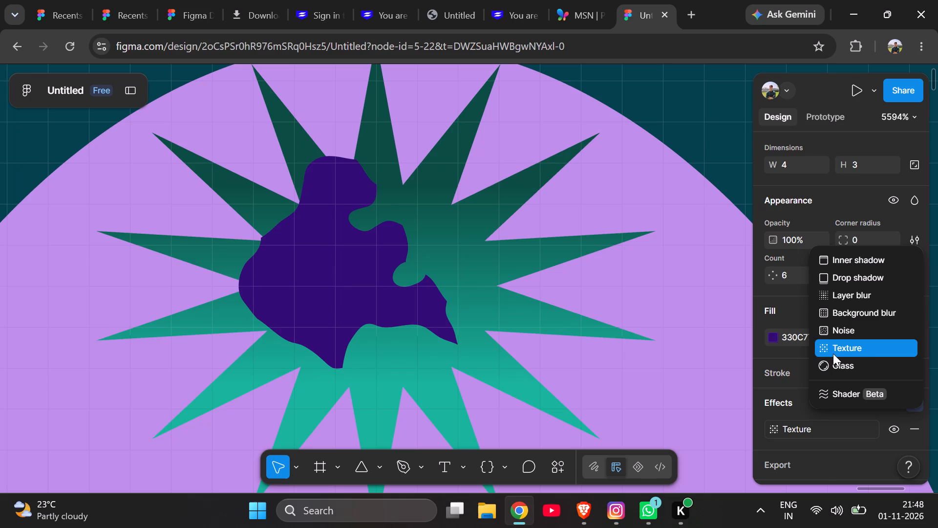
pyautogui.click(833, 362)
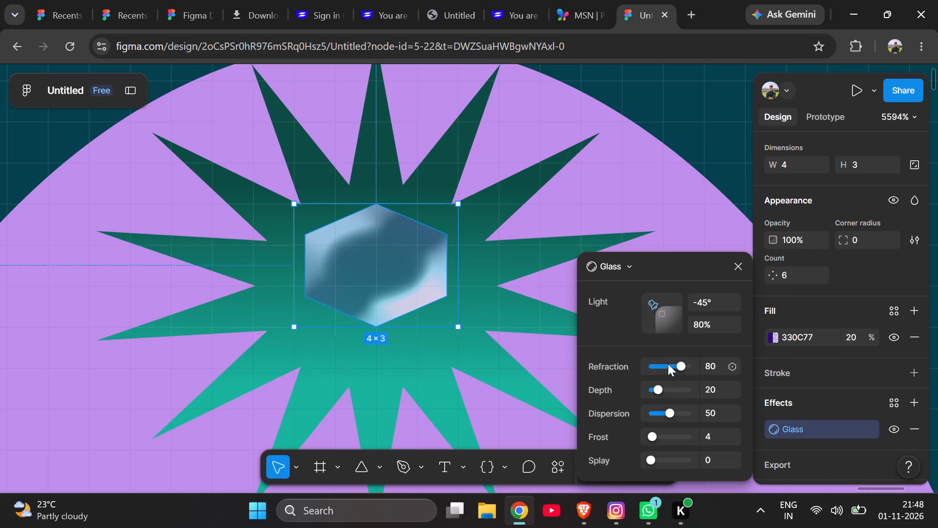
pyautogui.moveTo(660, 387); pyautogui.dragTo(705, 392)
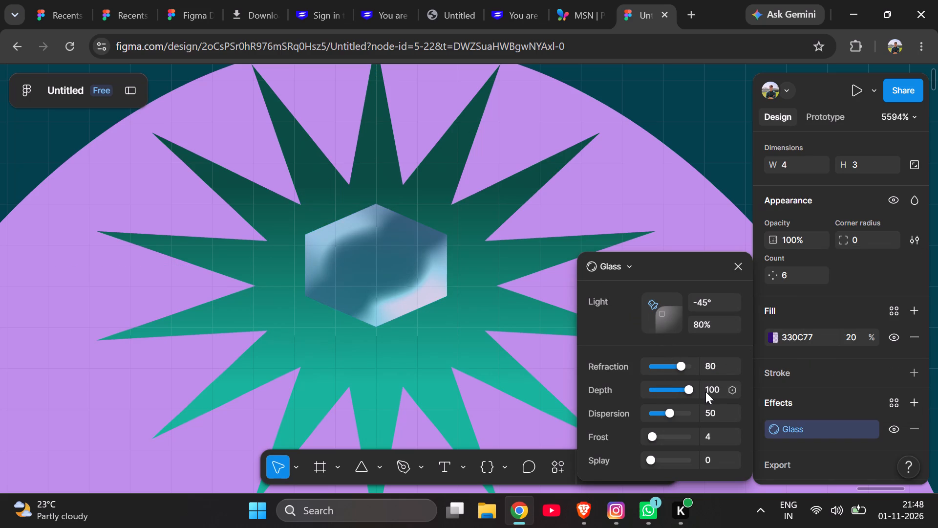
pyautogui.moveTo(705, 392); pyautogui.dragTo(707, 392)
pyautogui.moveTo(658, 314); pyautogui.dragTo(659, 323)
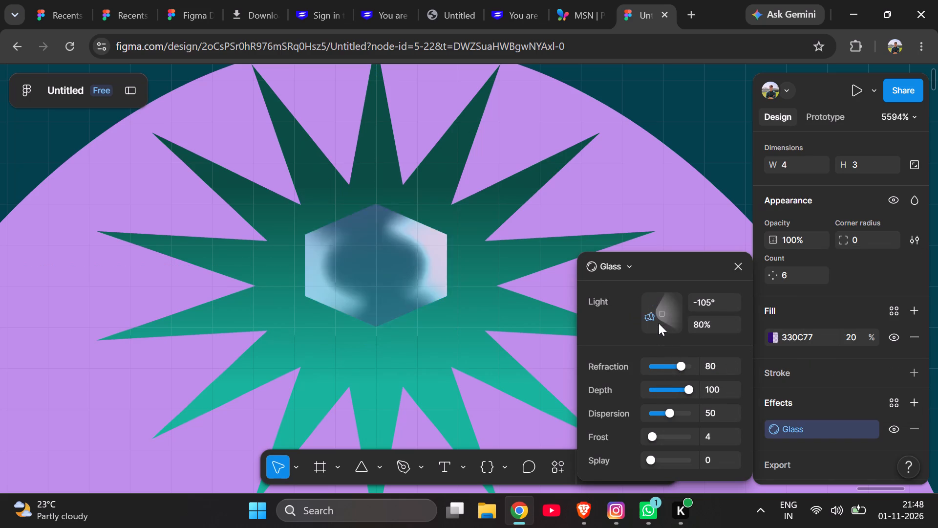
pyautogui.moveTo(659, 323); pyautogui.dragTo(632, 342)
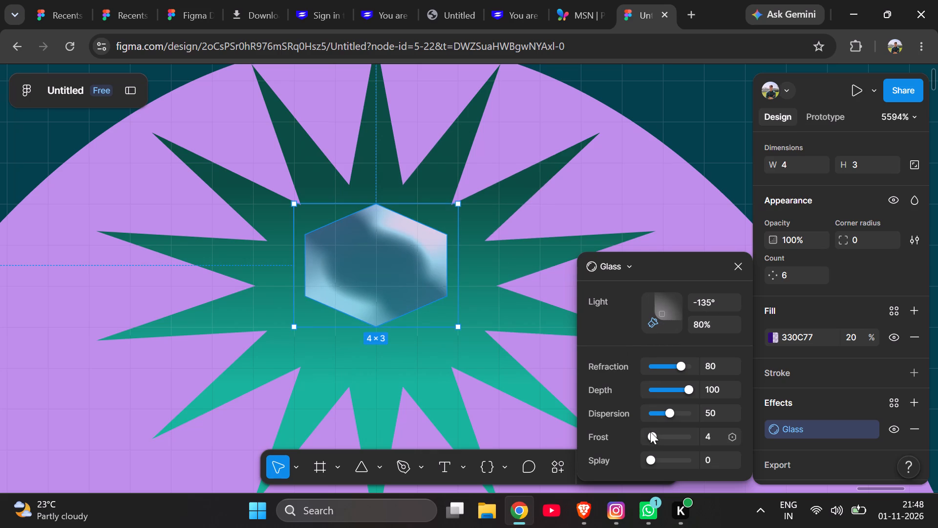
# Set the hexagon's Glass effect to frost 46 and splay 100.
pyautogui.moveTo(652, 434); pyautogui.dragTo(672, 436)
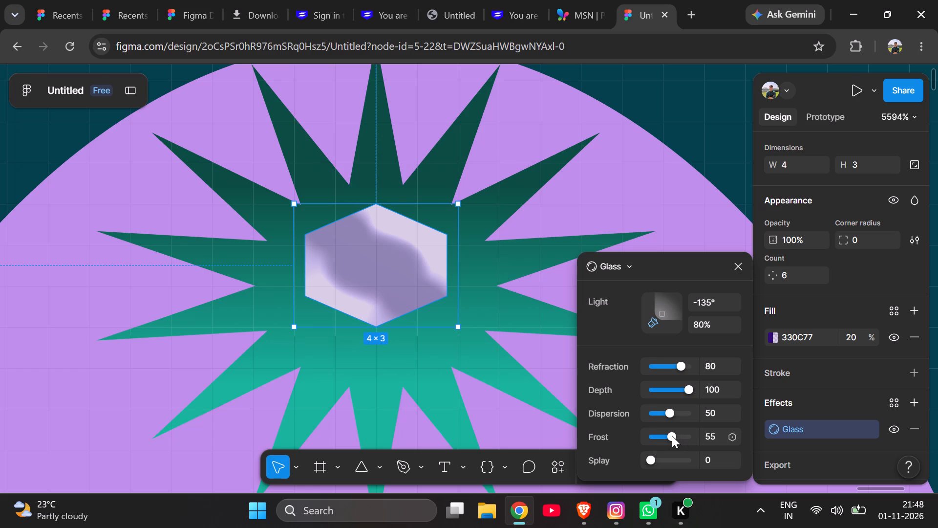
pyautogui.moveTo(672, 436); pyautogui.dragTo(669, 425)
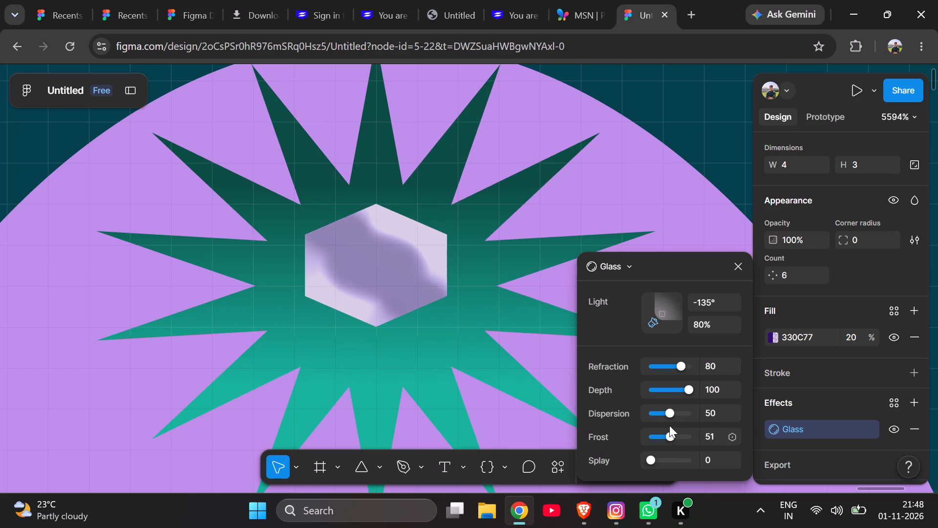
pyautogui.moveTo(669, 425); pyautogui.dragTo(669, 424)
pyautogui.moveTo(650, 458); pyautogui.dragTo(682, 455)
pyautogui.moveTo(682, 455); pyautogui.dragTo(691, 458)
pyautogui.moveTo(691, 458); pyautogui.dragTo(723, 456)
pyautogui.moveTo(723, 456); pyautogui.dragTo(725, 456)
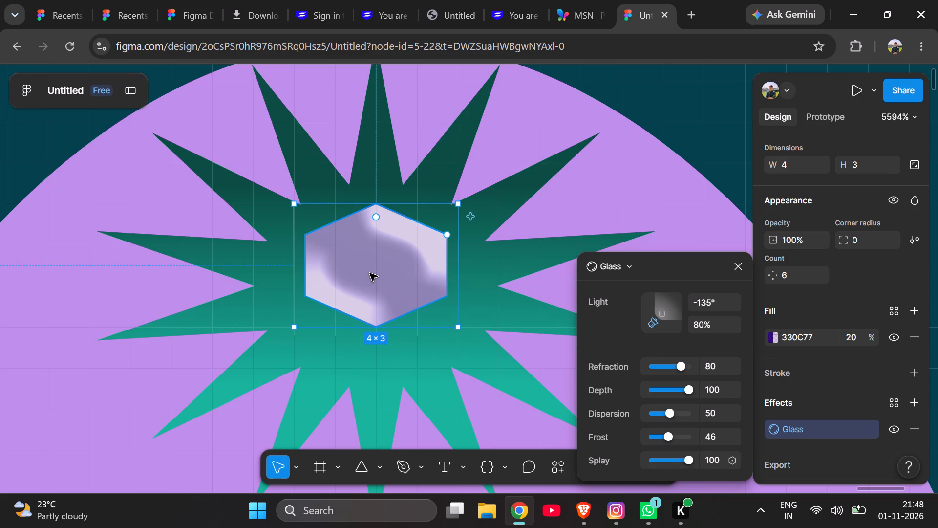
pyautogui.click(370, 273)
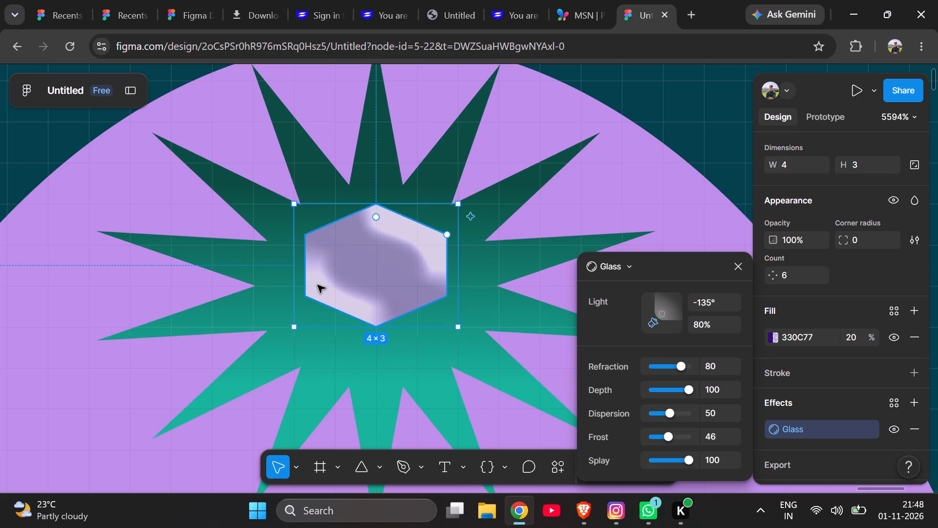
pyautogui.click(318, 285)
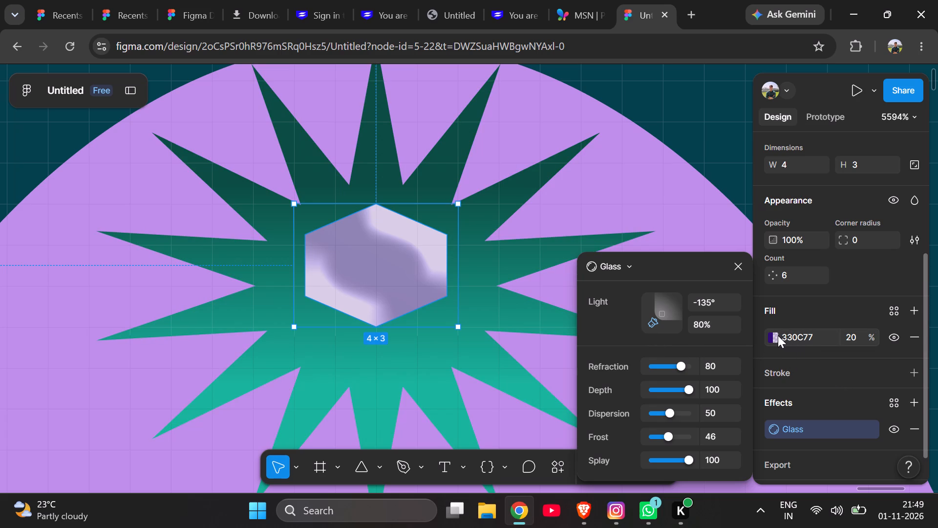
# Change the hexagon's fill colour to dark blue 063445.
pyautogui.click(914, 346)
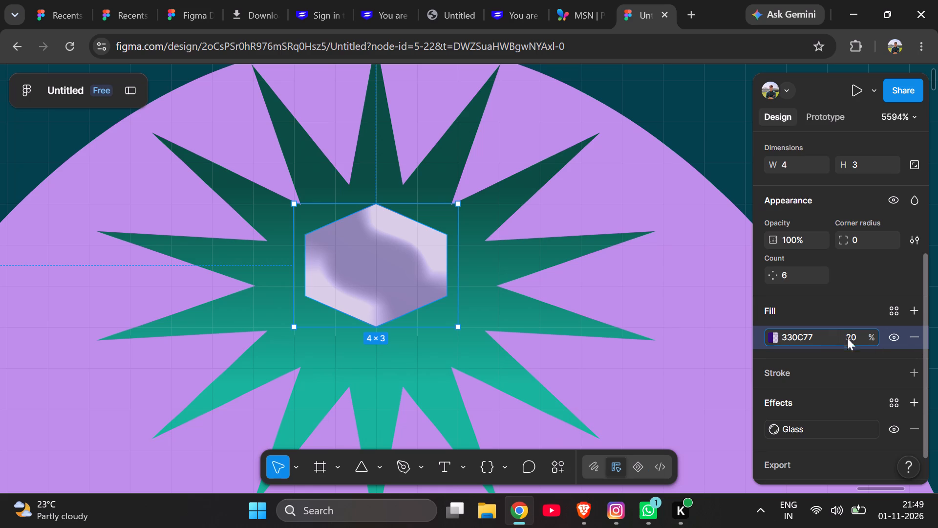
pyautogui.scroll(-2, 810, 345)
pyautogui.scroll(1, 810, 345)
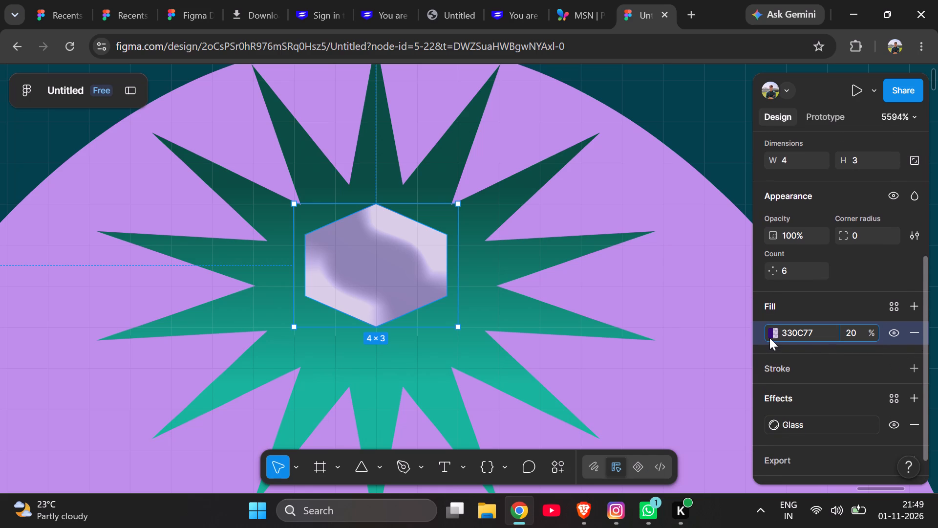
pyautogui.click(770, 334)
pyautogui.moveTo(730, 289); pyautogui.dragTo(797, 381)
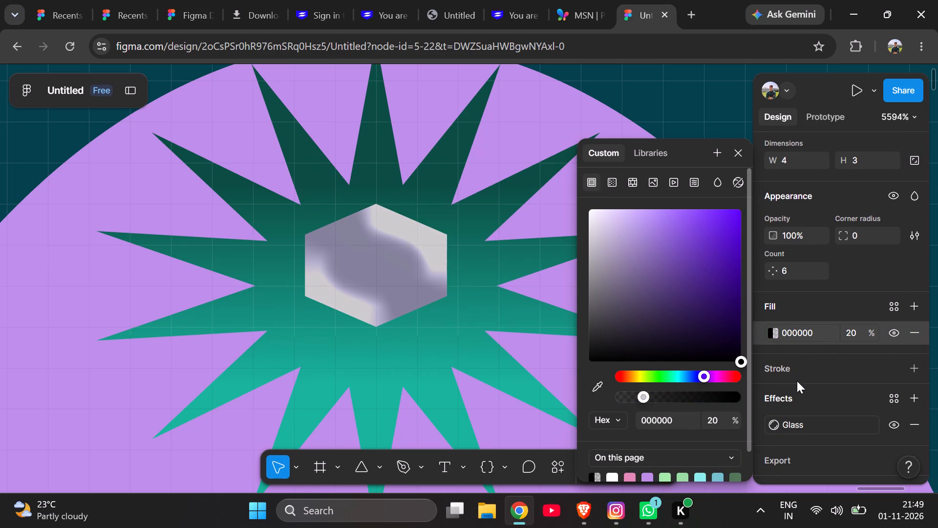
pyautogui.moveTo(797, 381); pyautogui.dragTo(788, 375)
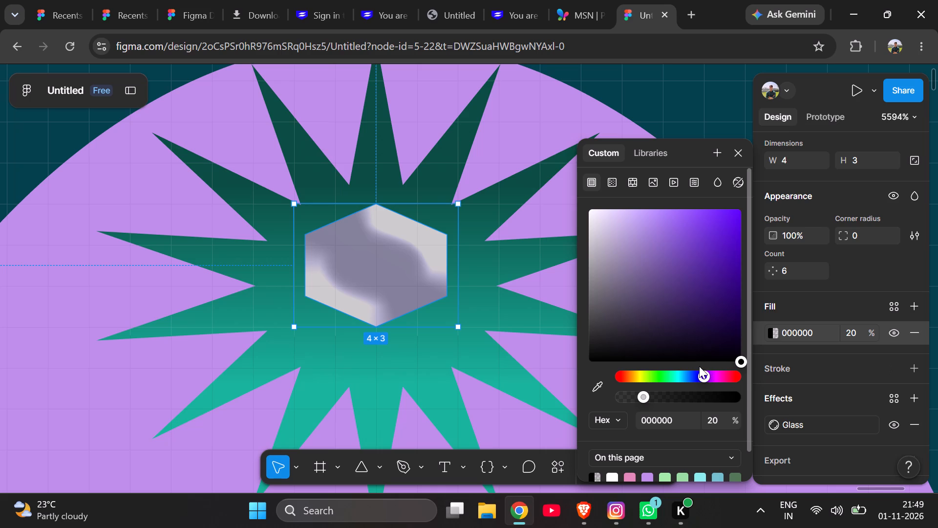
pyautogui.click(683, 368)
pyautogui.moveTo(703, 292); pyautogui.dragTo(721, 313)
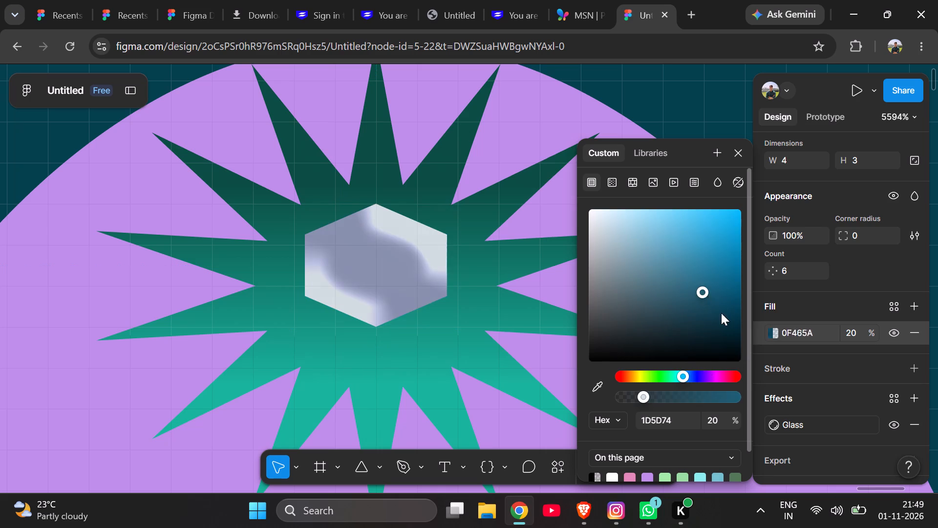
pyautogui.moveTo(721, 313); pyautogui.dragTo(728, 320)
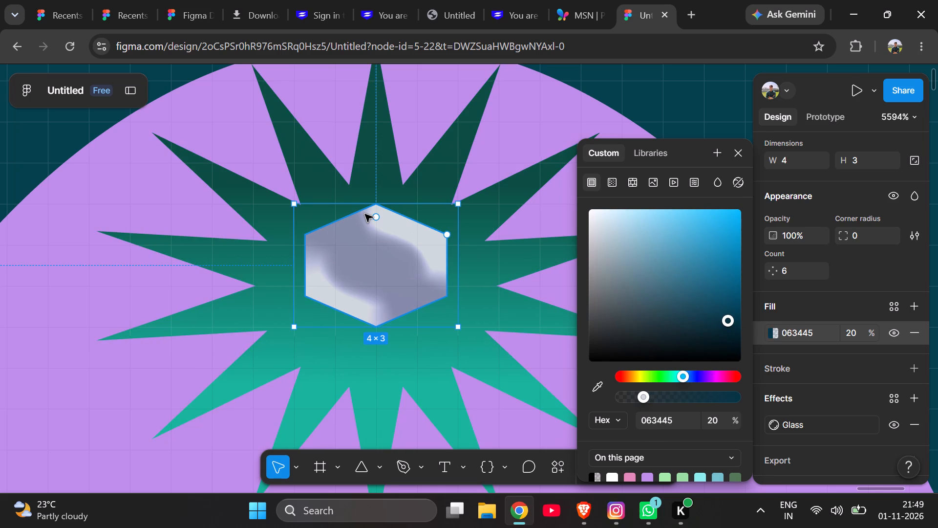
# Turn the hexagon's fill into a linear gradient from 063445 at 55% to 0E81AB at 100%.
pyautogui.click(610, 186)
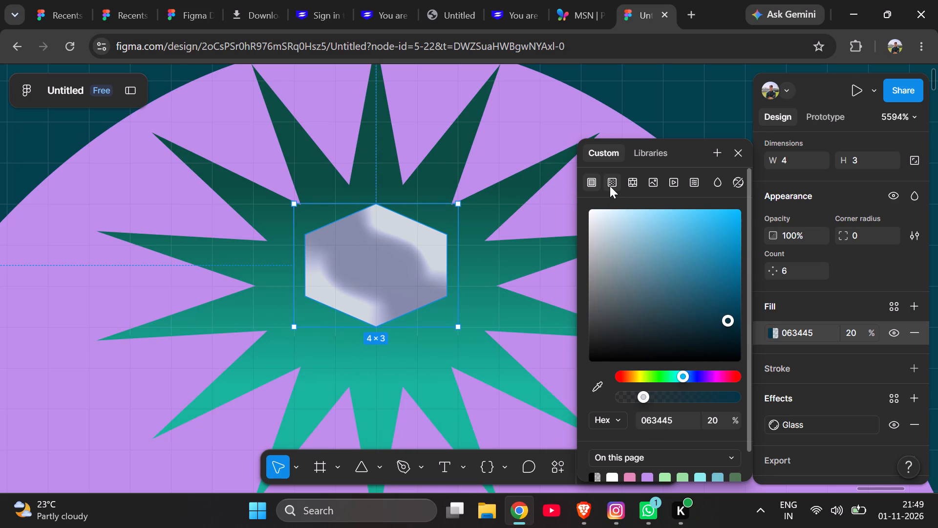
pyautogui.moveTo(590, 234); pyautogui.dragTo(656, 238)
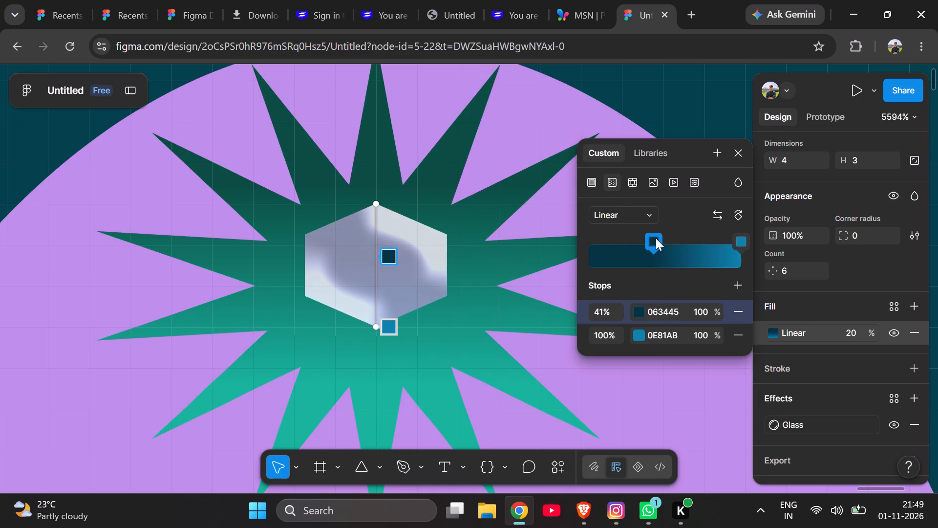
pyautogui.moveTo(656, 238); pyautogui.dragTo(672, 241)
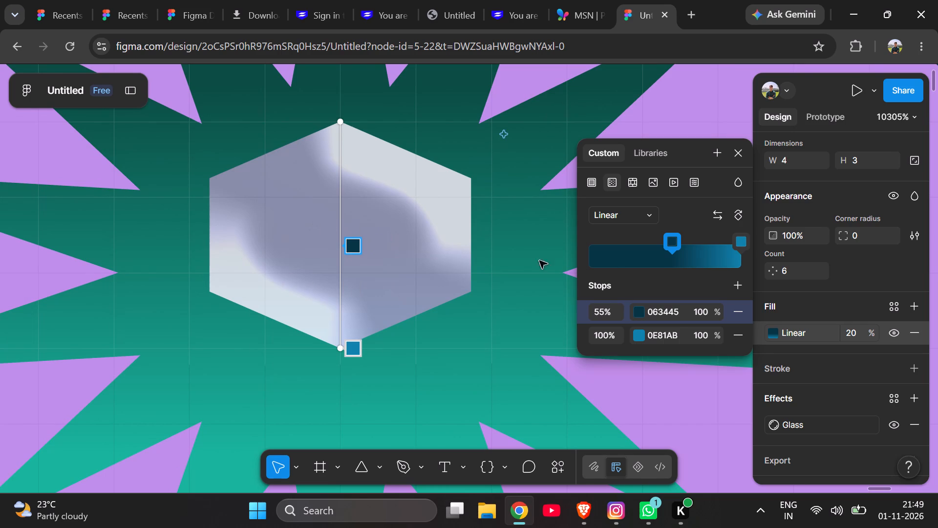
pyautogui.scroll(-1, 692, 285)
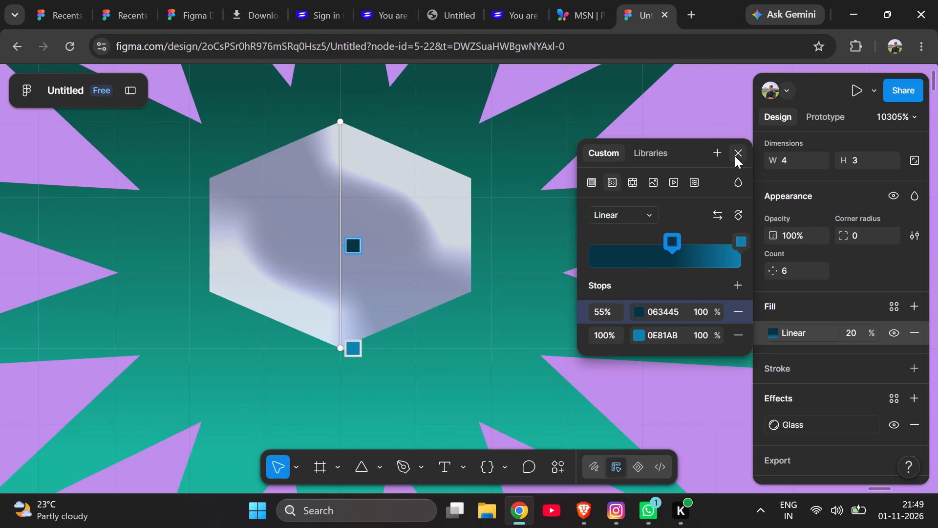
pyautogui.click(735, 153)
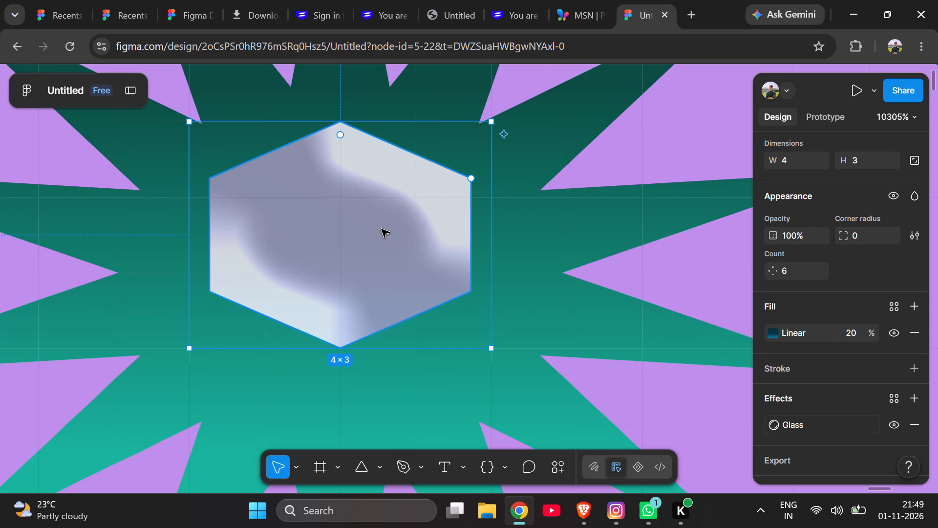
pyautogui.click(382, 229)
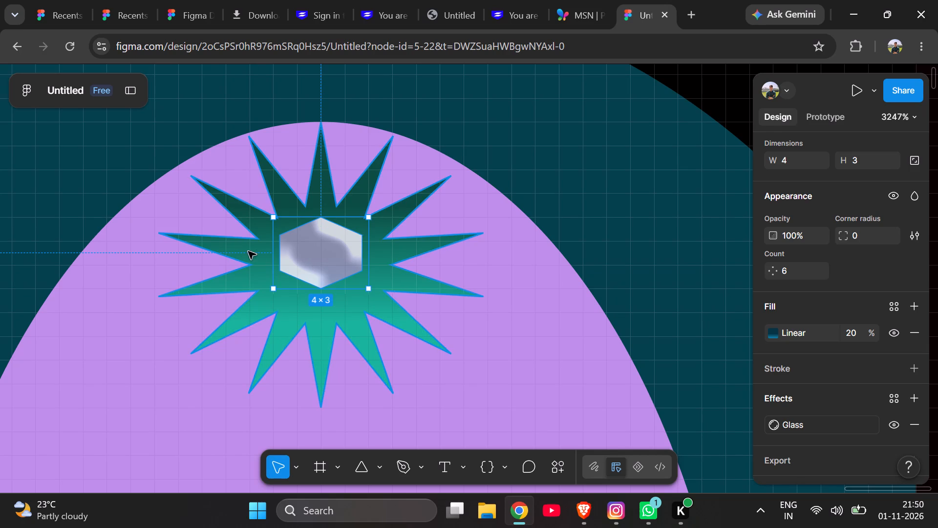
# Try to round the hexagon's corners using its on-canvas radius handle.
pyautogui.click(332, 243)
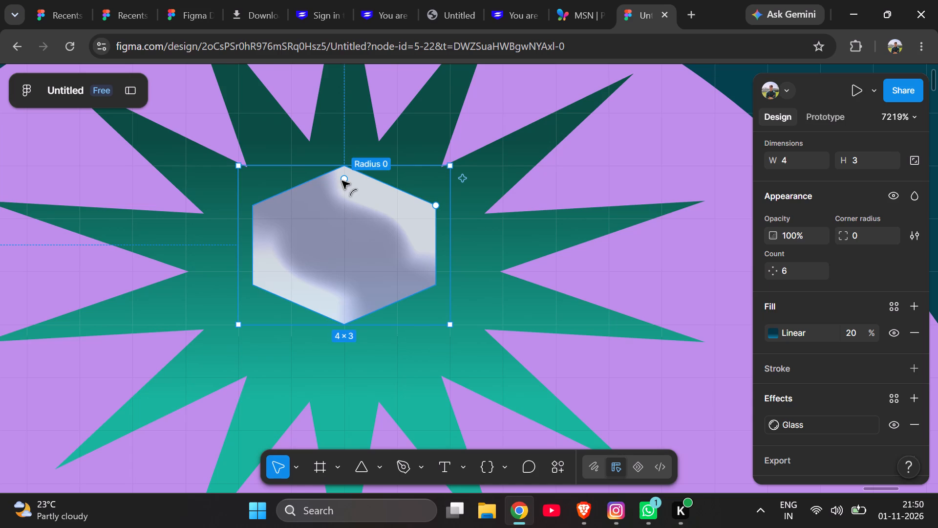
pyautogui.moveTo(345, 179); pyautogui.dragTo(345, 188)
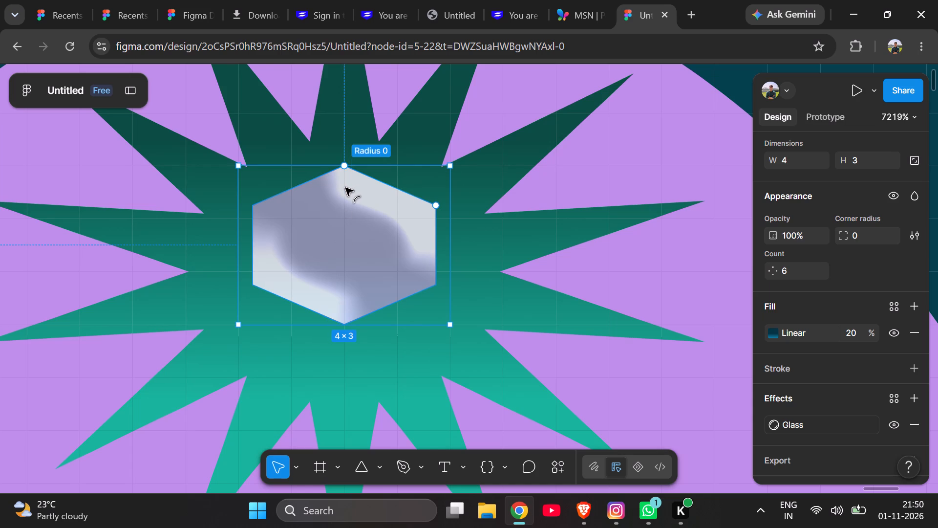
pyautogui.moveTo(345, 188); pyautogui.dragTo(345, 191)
# Draw a five-pointed star about 12 × 8 inside the lower end of the purple oval.
pyautogui.scroll(-1, 347, 247)
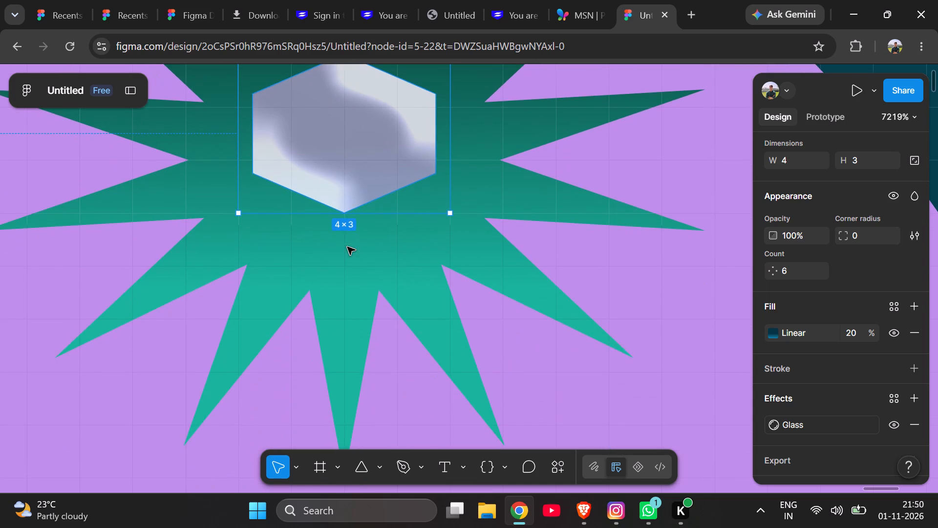
pyautogui.scroll(-1, 347, 247)
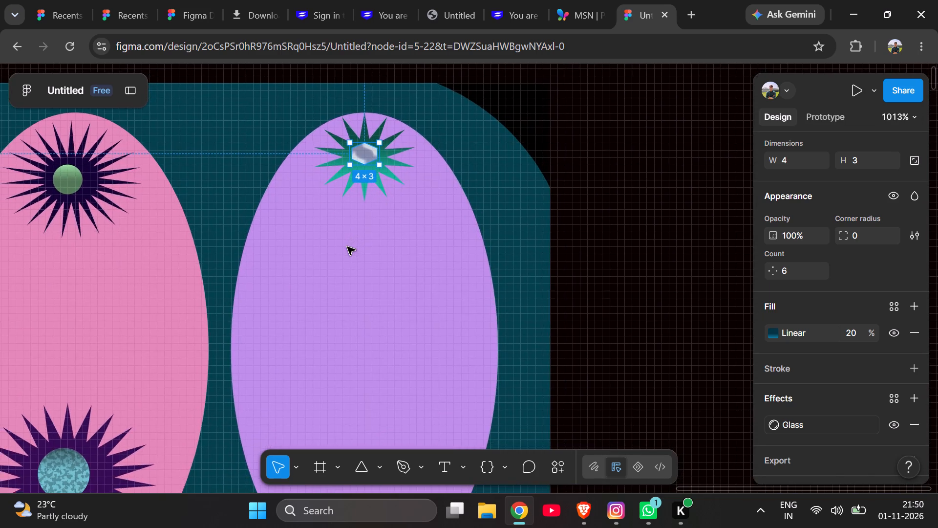
pyautogui.scroll(-2, 347, 247)
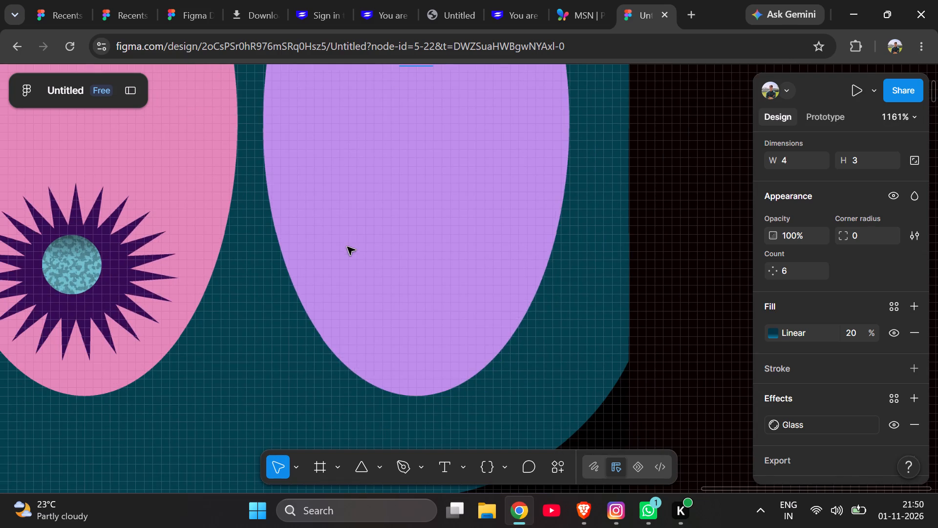
pyautogui.click(378, 469)
pyautogui.click(418, 425)
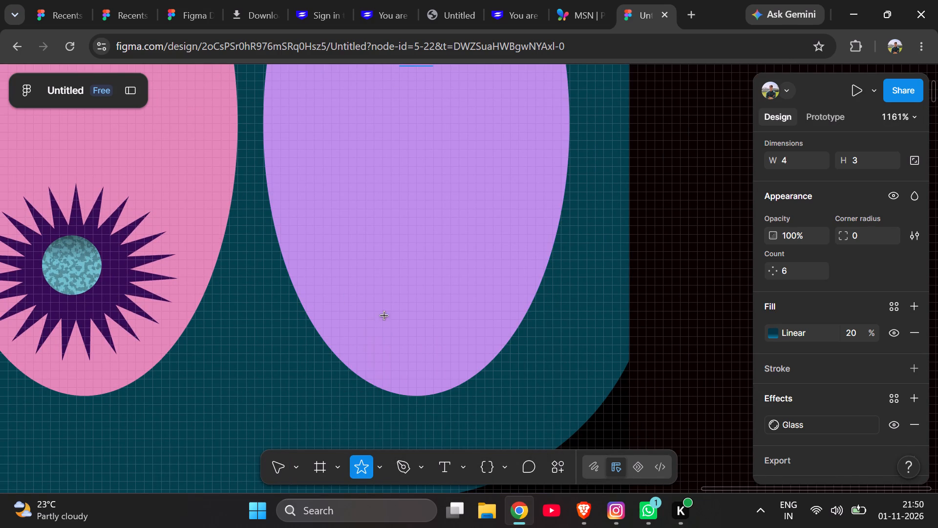
pyautogui.moveTo(327, 271); pyautogui.dragTo(497, 402)
pyautogui.moveTo(404, 336); pyautogui.dragTo(422, 294)
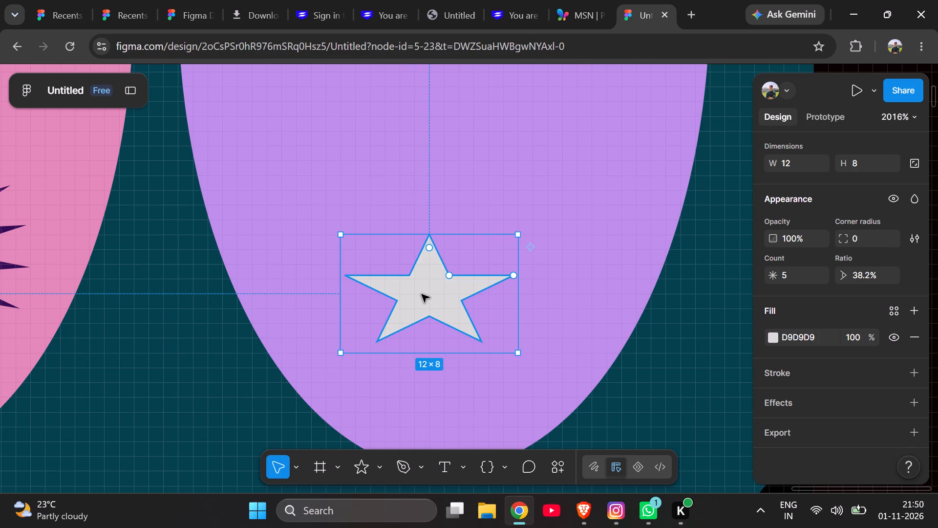
# Enlarge the star to 17 × 15 and shift it slightly up and left within the oval's lower end.
pyautogui.moveTo(523, 352); pyautogui.dragTo(569, 434)
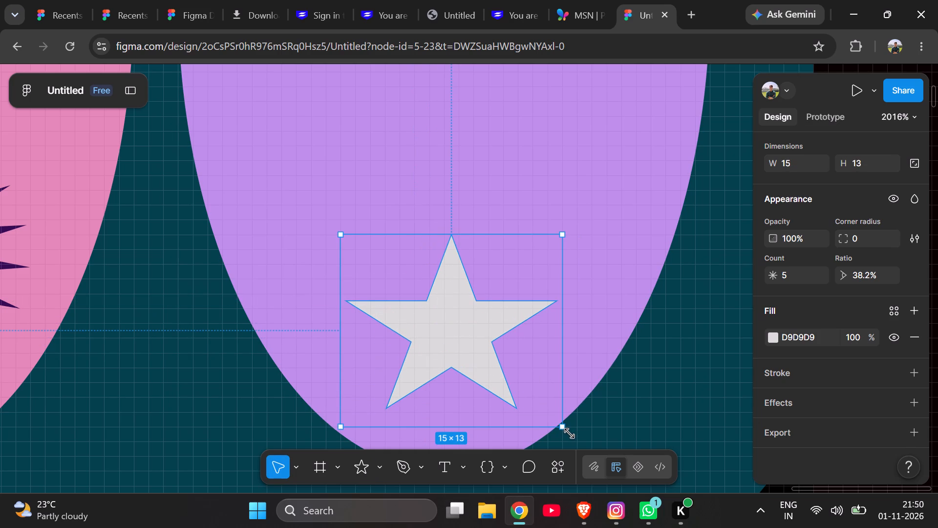
pyautogui.moveTo(569, 434); pyautogui.dragTo(577, 436)
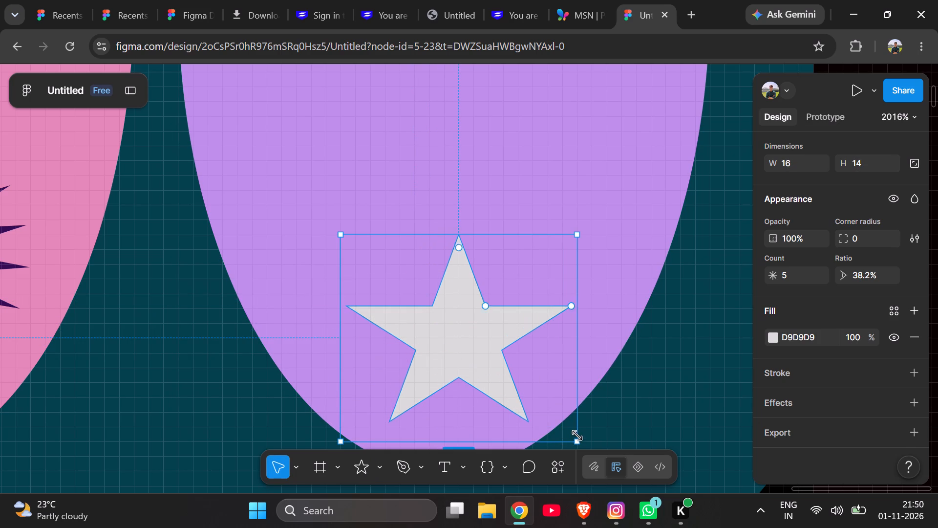
pyautogui.moveTo(446, 345); pyautogui.dragTo(432, 331)
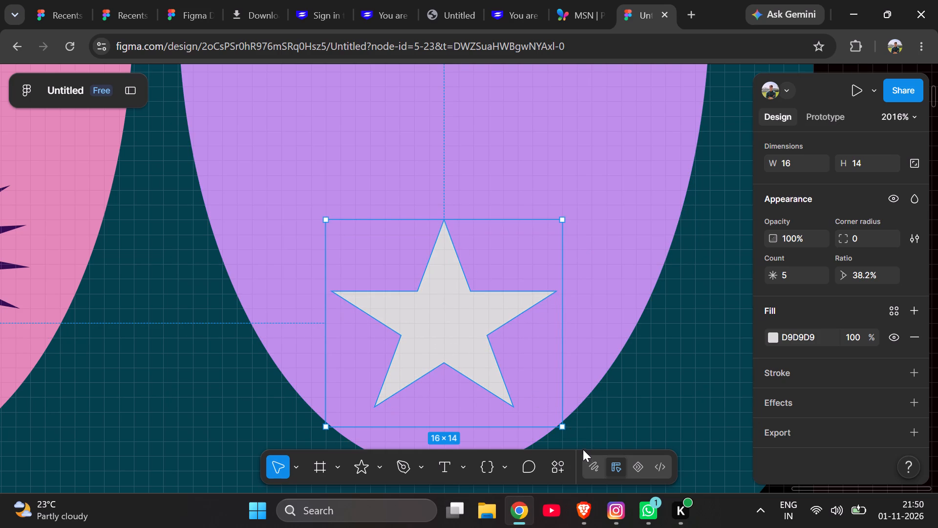
pyautogui.moveTo(562, 426); pyautogui.dragTo(576, 437)
pyautogui.click(383, 462)
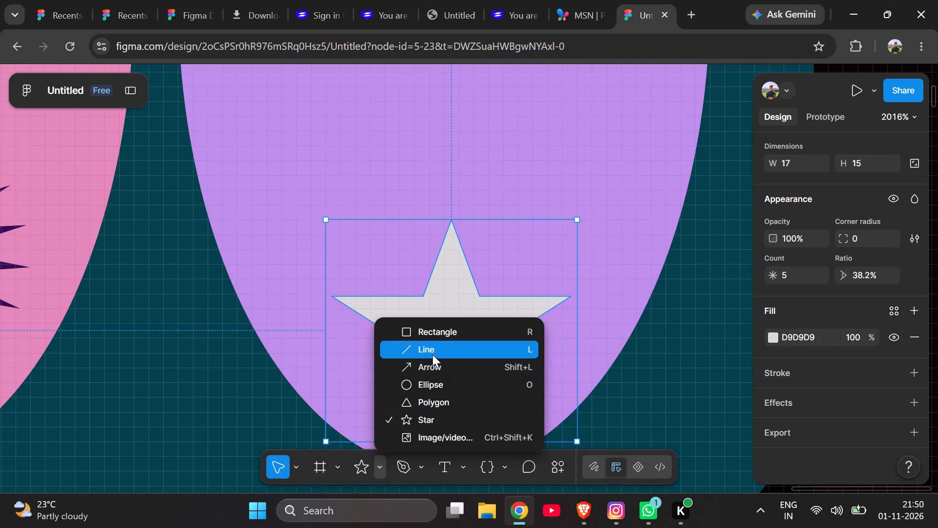
# Change the star's fill to dark green 054E43.
pyautogui.click(767, 334)
pyautogui.click(777, 332)
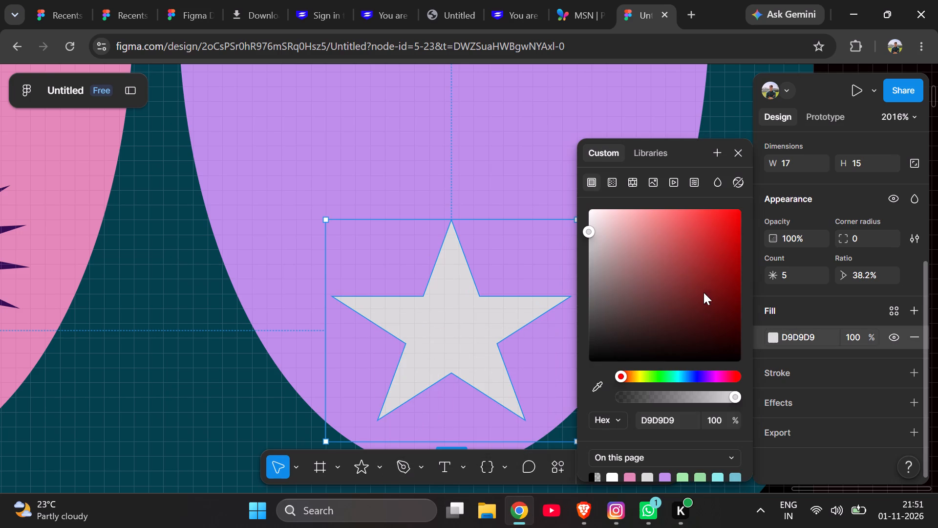
pyautogui.moveTo(703, 292); pyautogui.dragTo(723, 307)
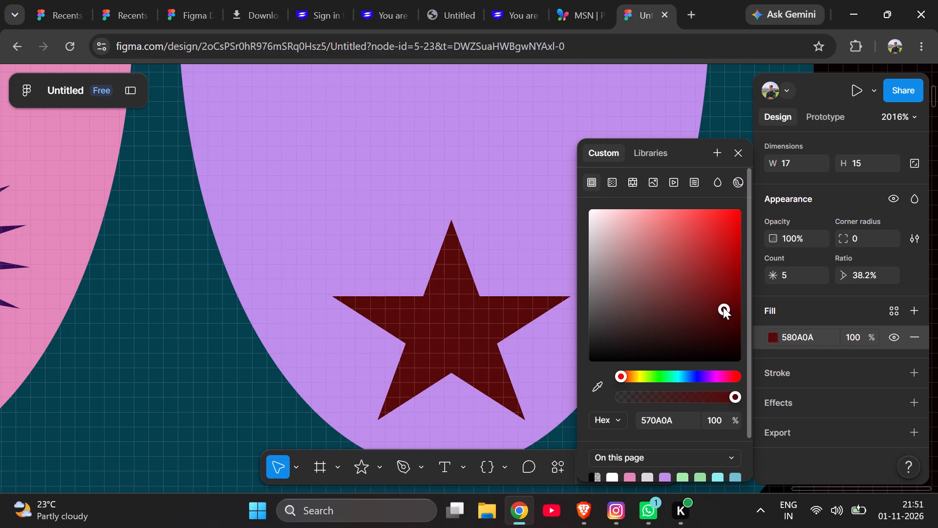
pyautogui.moveTo(723, 307); pyautogui.dragTo(731, 314)
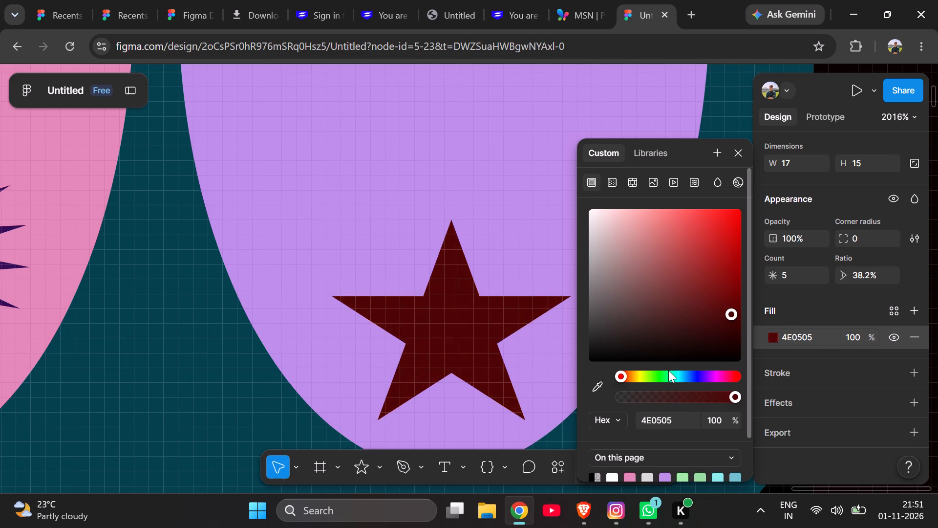
pyautogui.click(668, 370)
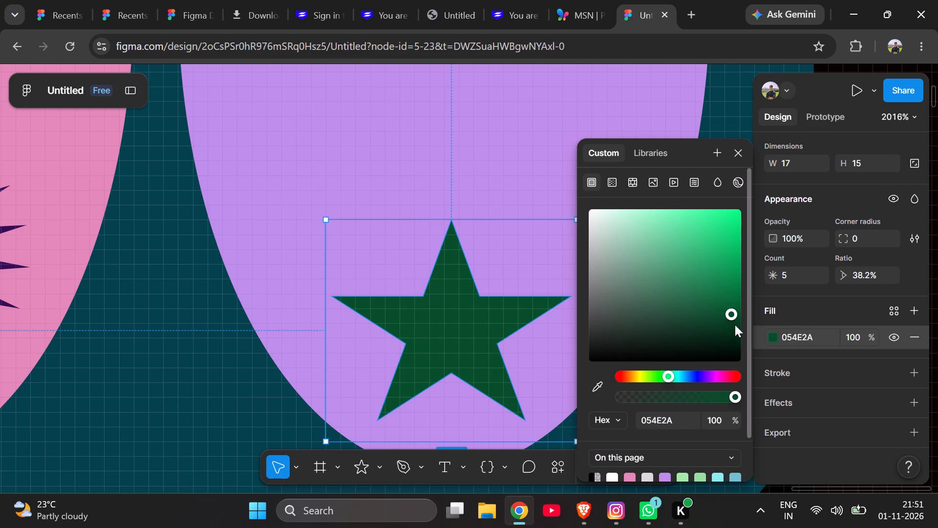
pyautogui.moveTo(667, 372); pyautogui.dragTo(675, 372)
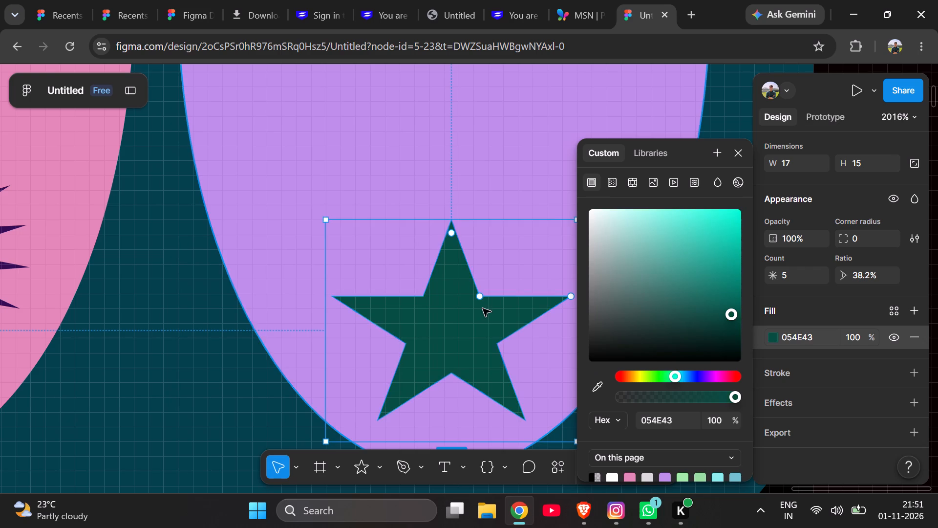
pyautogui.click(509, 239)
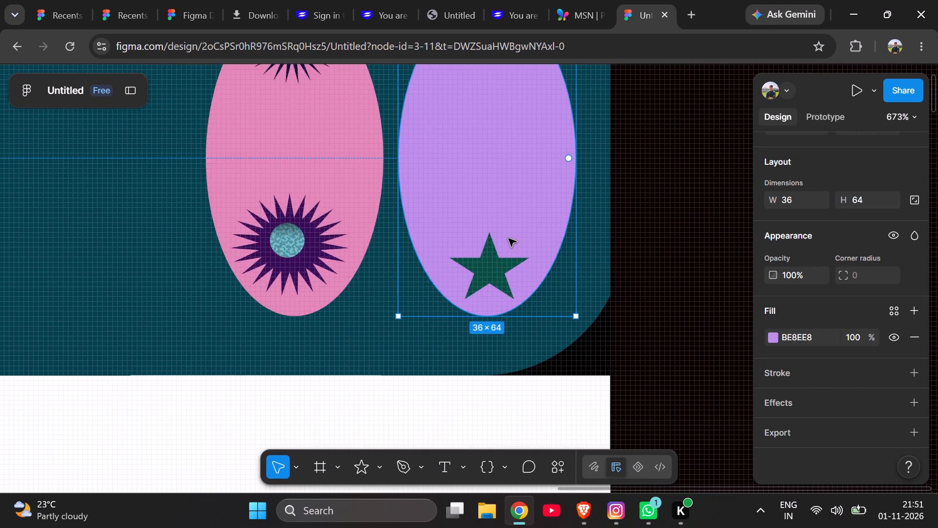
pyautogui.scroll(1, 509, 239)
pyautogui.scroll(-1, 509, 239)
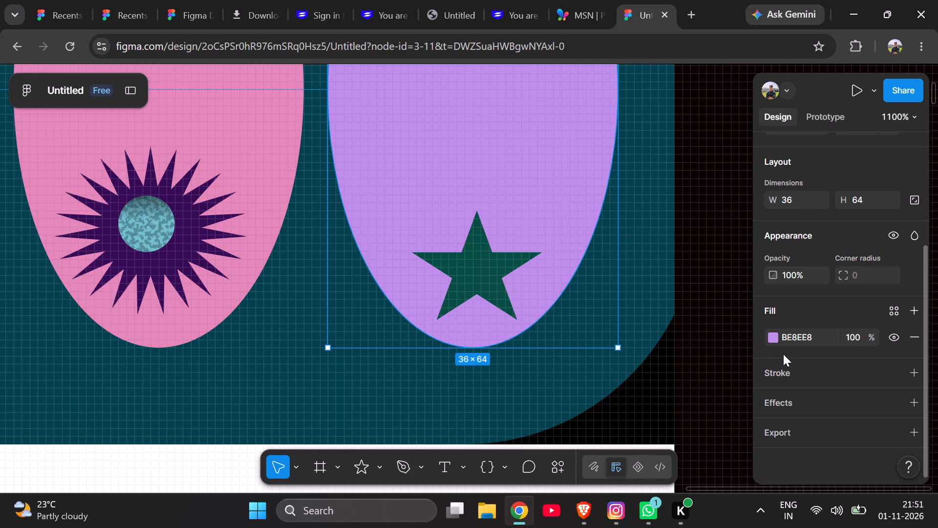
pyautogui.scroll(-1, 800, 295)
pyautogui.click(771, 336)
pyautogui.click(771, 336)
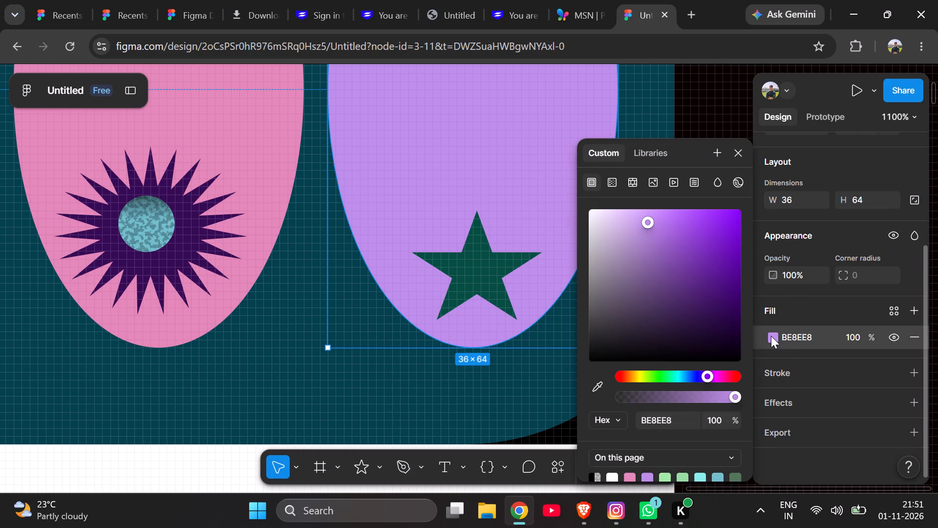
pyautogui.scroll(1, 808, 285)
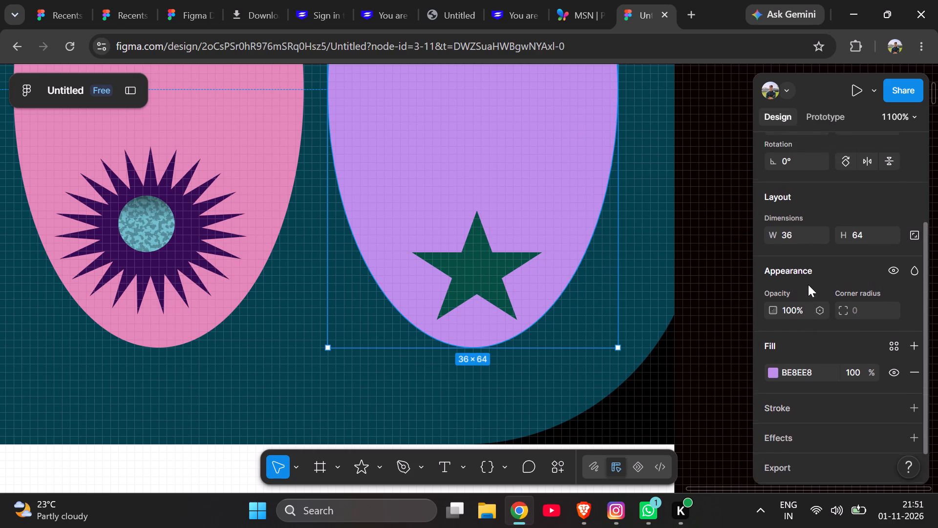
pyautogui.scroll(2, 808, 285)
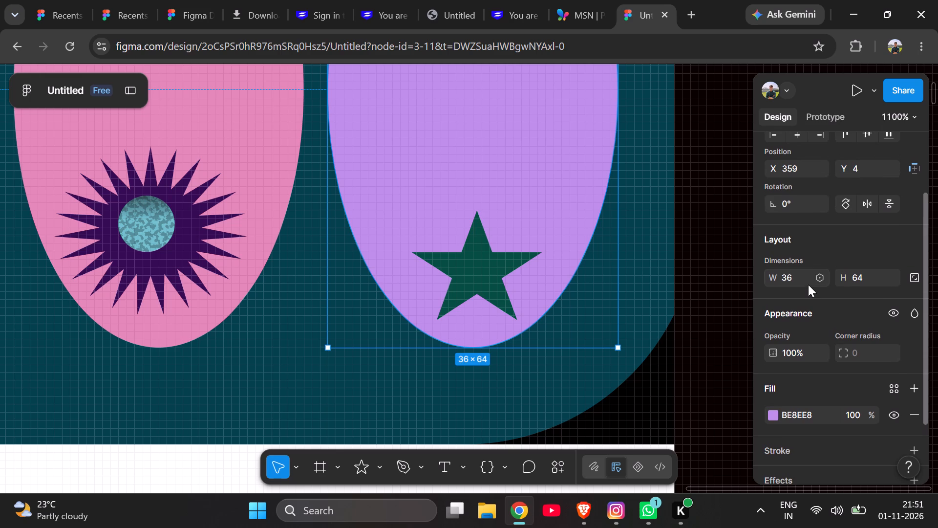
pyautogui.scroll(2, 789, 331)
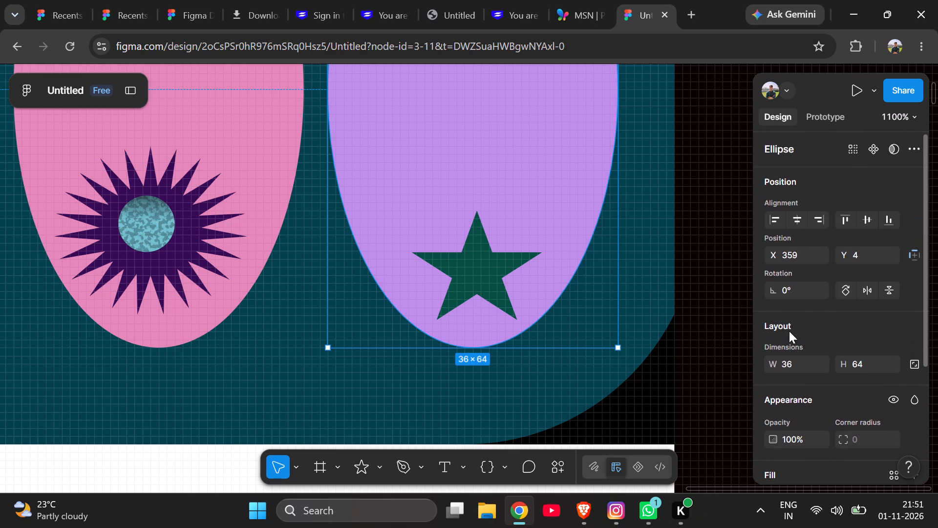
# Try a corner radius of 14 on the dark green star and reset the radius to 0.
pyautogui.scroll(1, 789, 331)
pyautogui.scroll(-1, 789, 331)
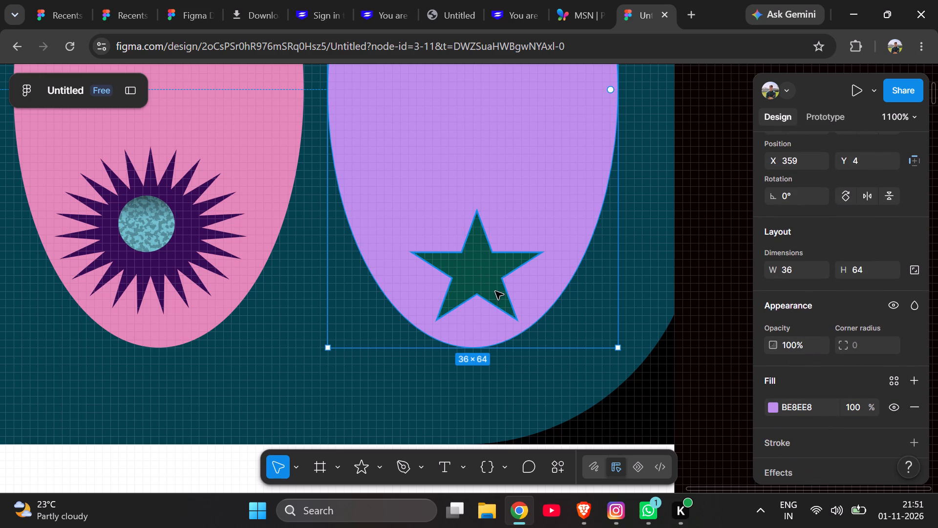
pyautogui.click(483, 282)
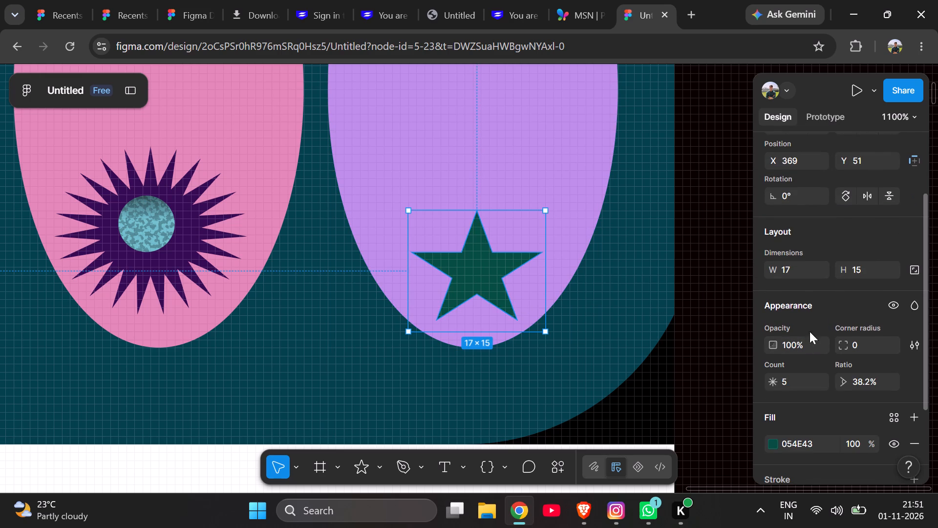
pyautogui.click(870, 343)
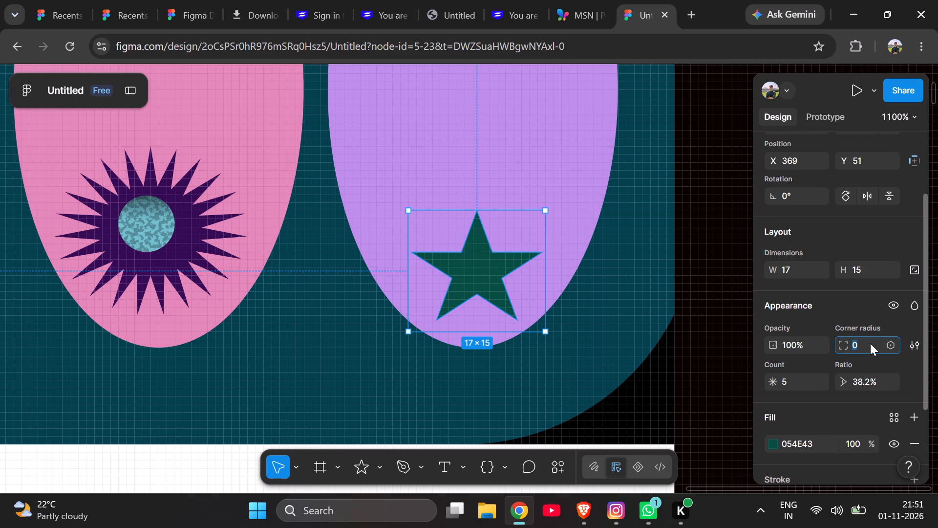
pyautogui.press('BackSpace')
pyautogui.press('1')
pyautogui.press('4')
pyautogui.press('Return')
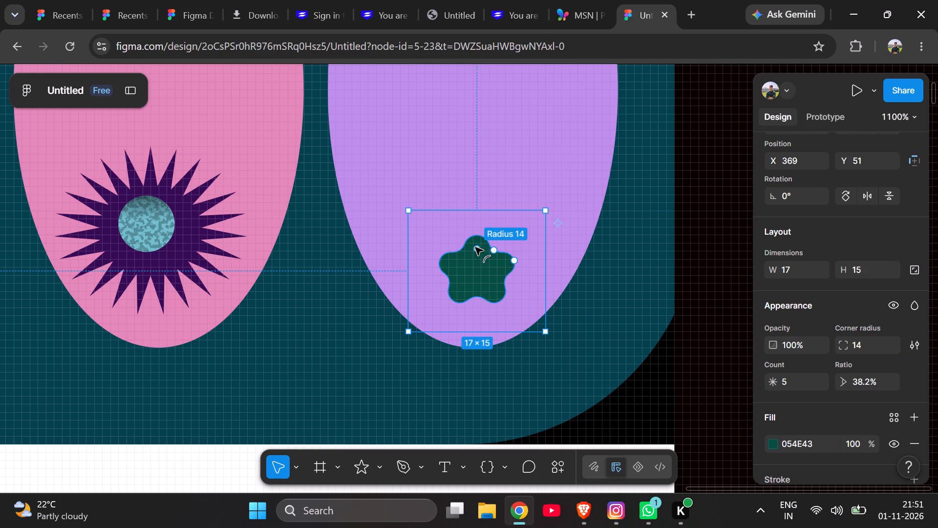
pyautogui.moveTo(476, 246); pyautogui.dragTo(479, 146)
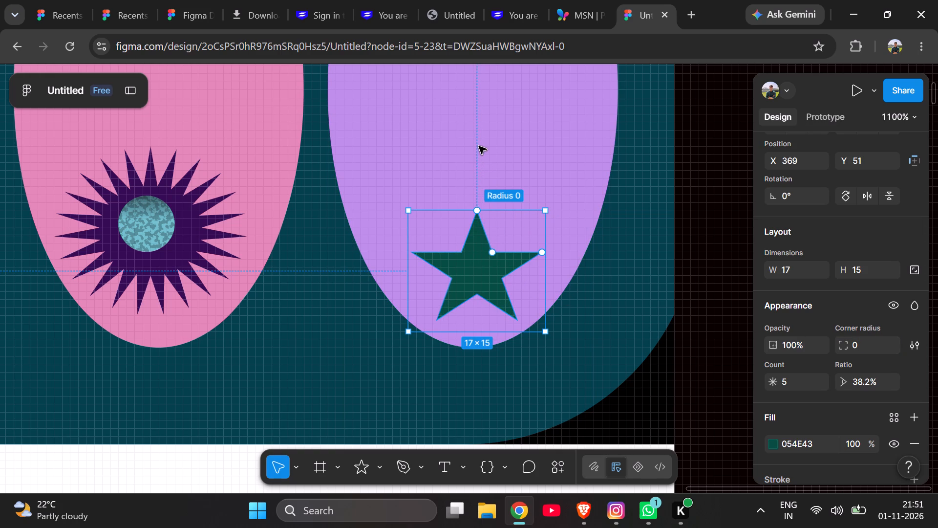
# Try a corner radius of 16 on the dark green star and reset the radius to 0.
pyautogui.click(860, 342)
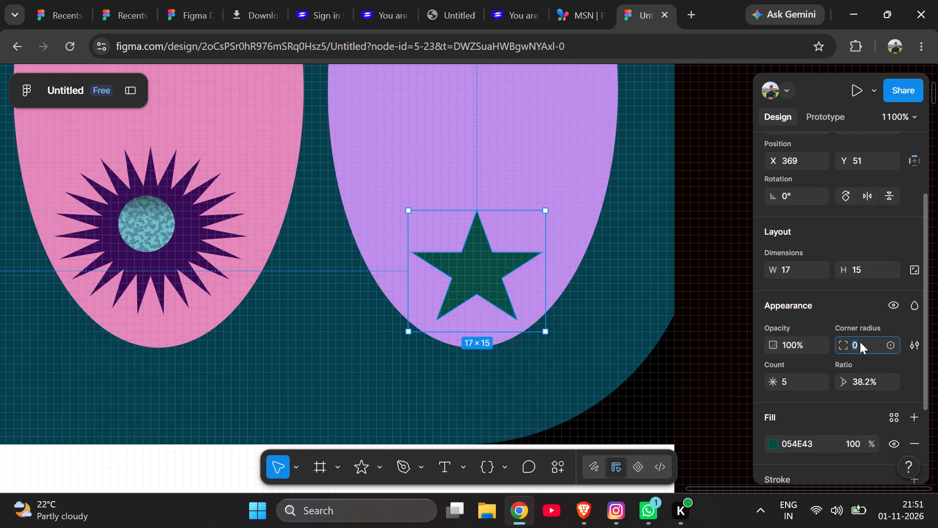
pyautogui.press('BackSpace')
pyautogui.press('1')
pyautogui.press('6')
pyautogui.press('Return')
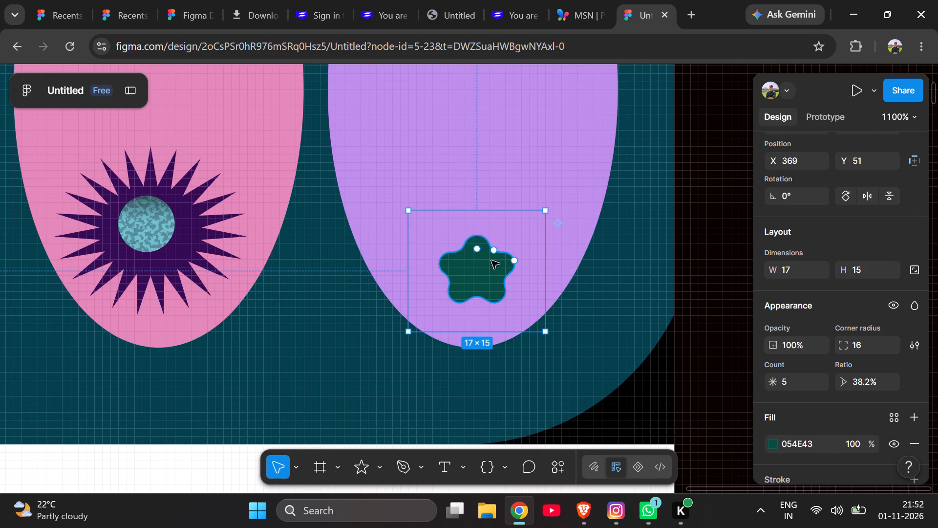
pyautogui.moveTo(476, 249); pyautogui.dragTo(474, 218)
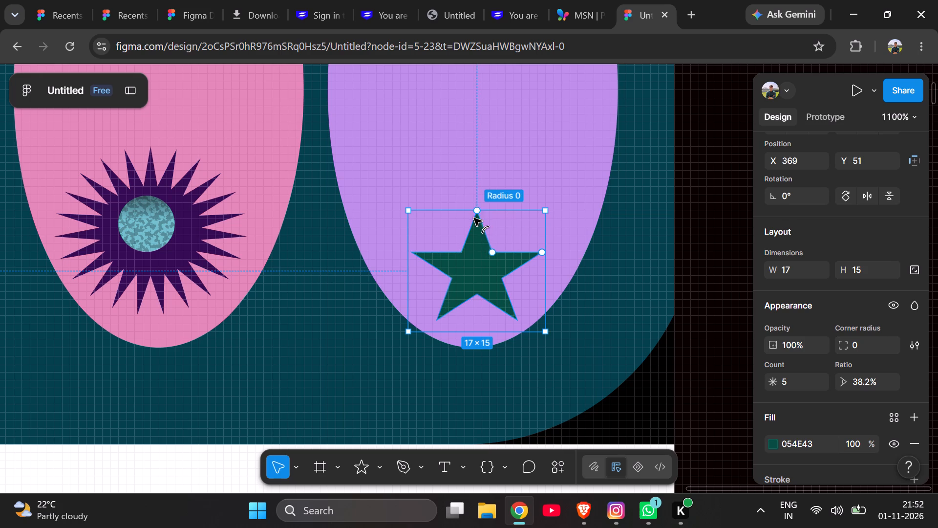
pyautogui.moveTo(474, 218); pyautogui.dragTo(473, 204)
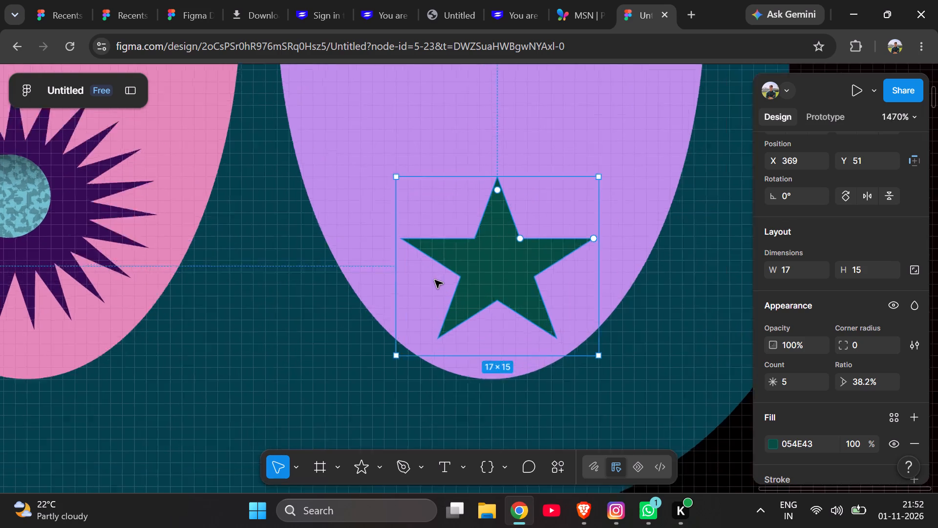
# Draw a 2 × 2 circle near the centre of the dark green star and move it to X 376, Y 57.
pyautogui.hscroll(-1, 435, 280)
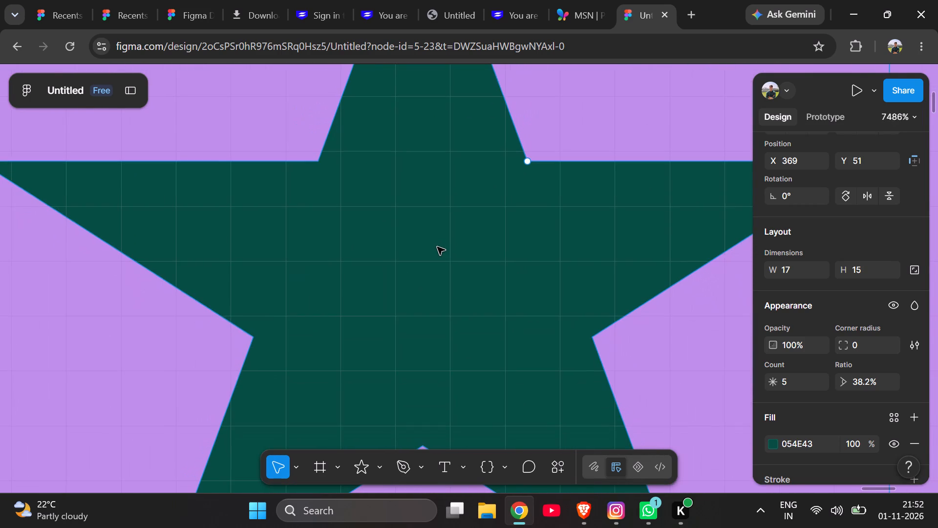
pyautogui.scroll(1, 437, 247)
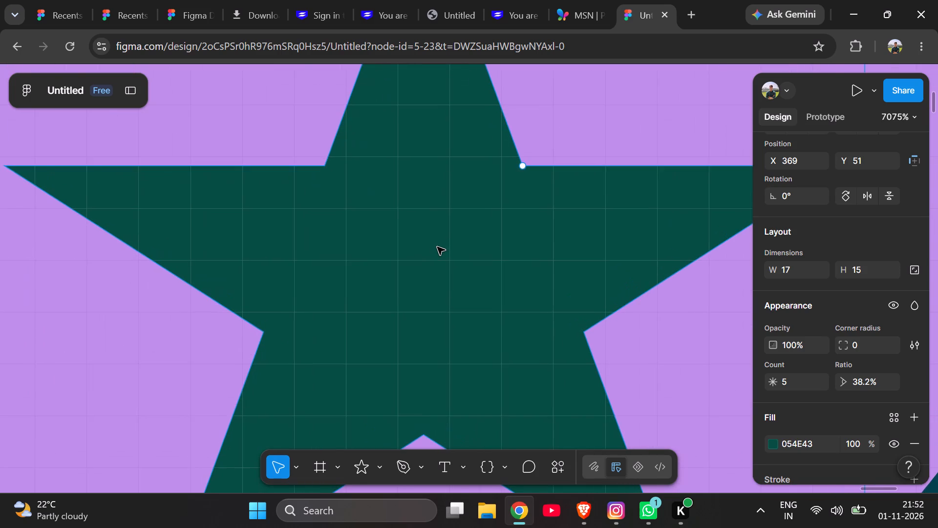
pyautogui.scroll(2, 437, 247)
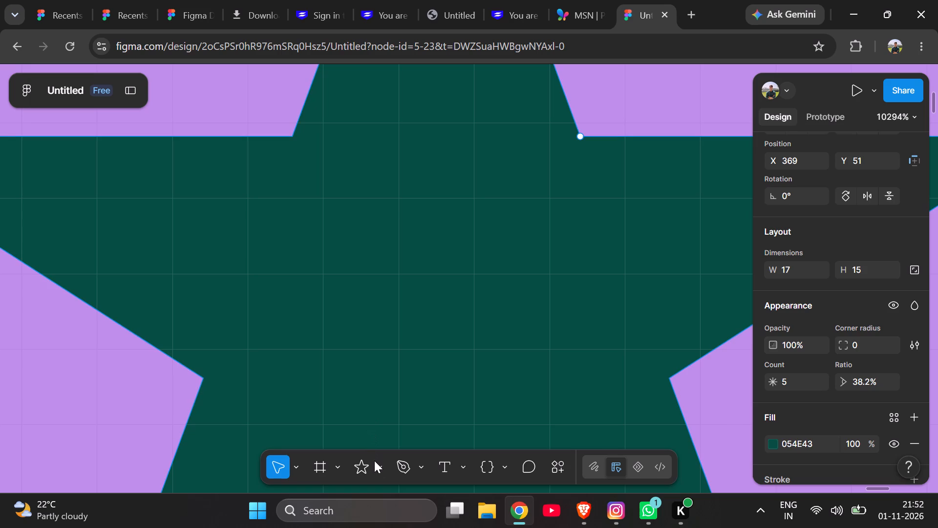
pyautogui.click(375, 463)
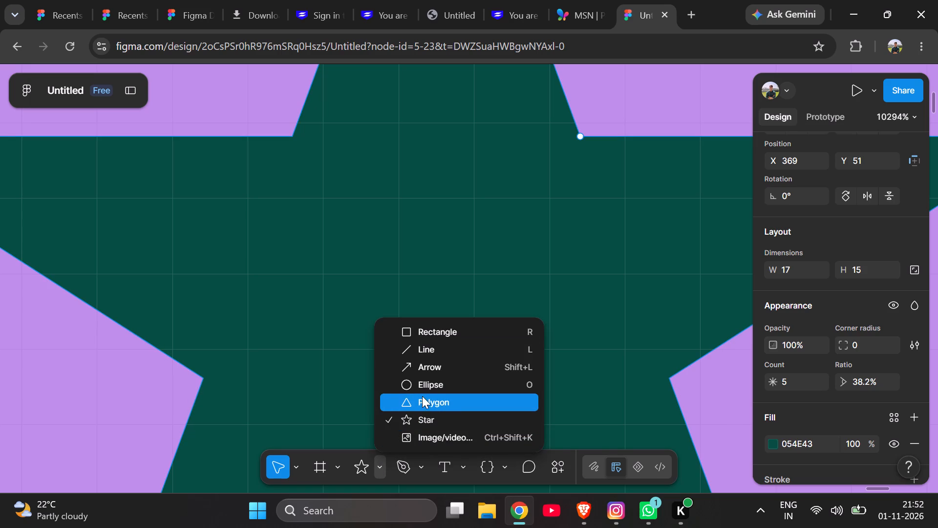
pyautogui.click(424, 390)
pyautogui.moveTo(381, 219); pyautogui.dragTo(541, 349)
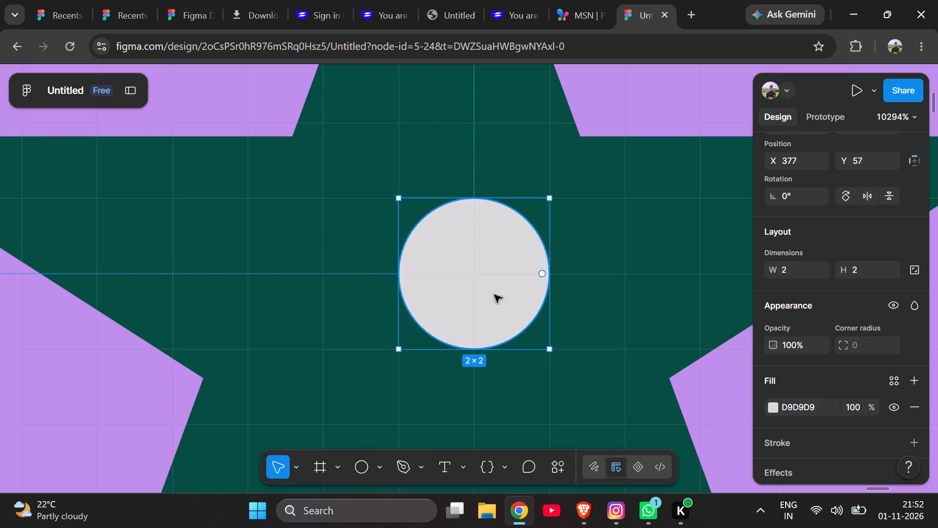
pyautogui.moveTo(484, 275); pyautogui.dragTo(428, 272)
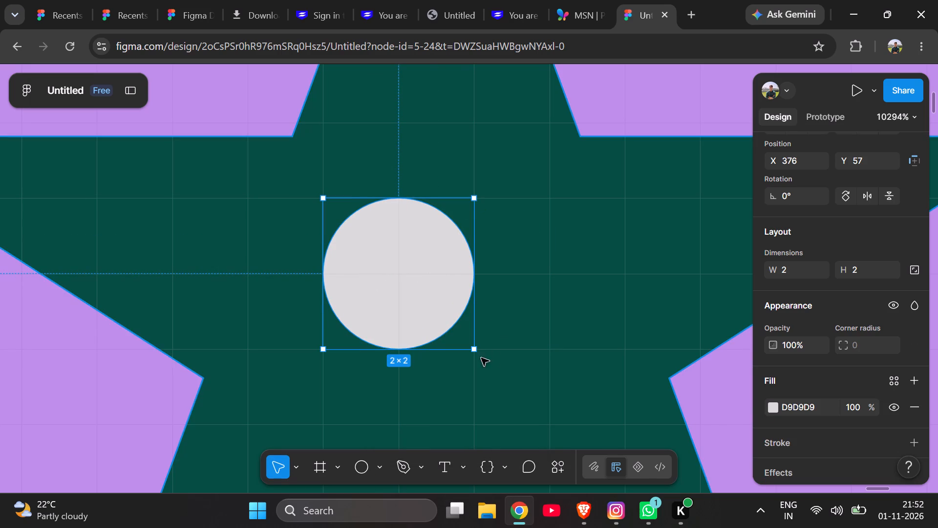
# Enlarge the grey circle to 3 × 3 and position it within the star at X 376, Y 57.
pyautogui.moveTo(474, 350); pyautogui.dragTo(533, 407)
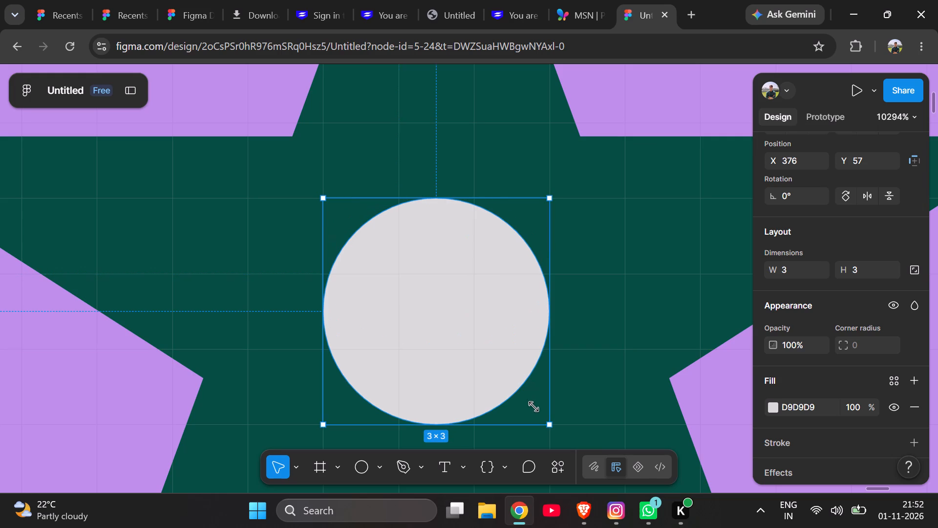
pyautogui.moveTo(533, 407); pyautogui.dragTo(548, 411)
pyautogui.moveTo(476, 349); pyautogui.dragTo(457, 300)
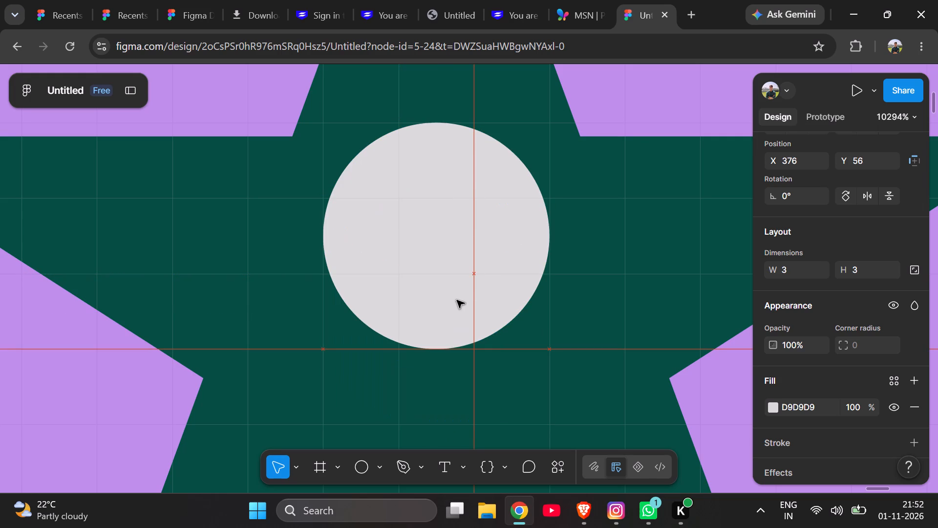
pyautogui.moveTo(457, 300); pyautogui.dragTo(453, 307)
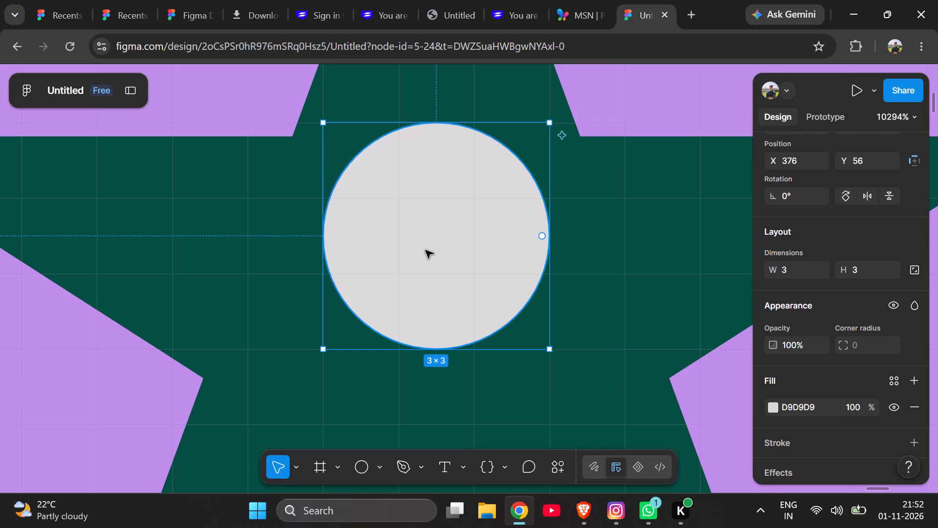
pyautogui.scroll(1, 426, 250)
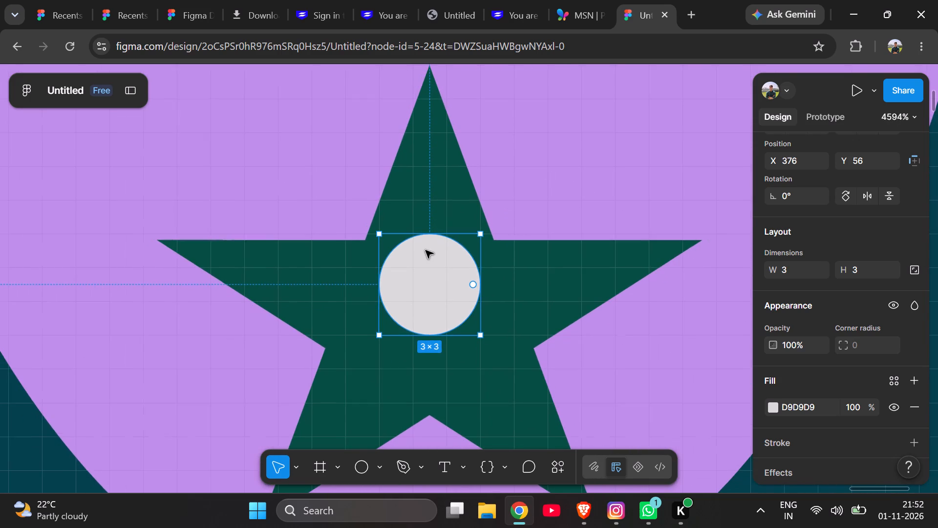
pyautogui.moveTo(424, 273); pyautogui.dragTo(421, 299)
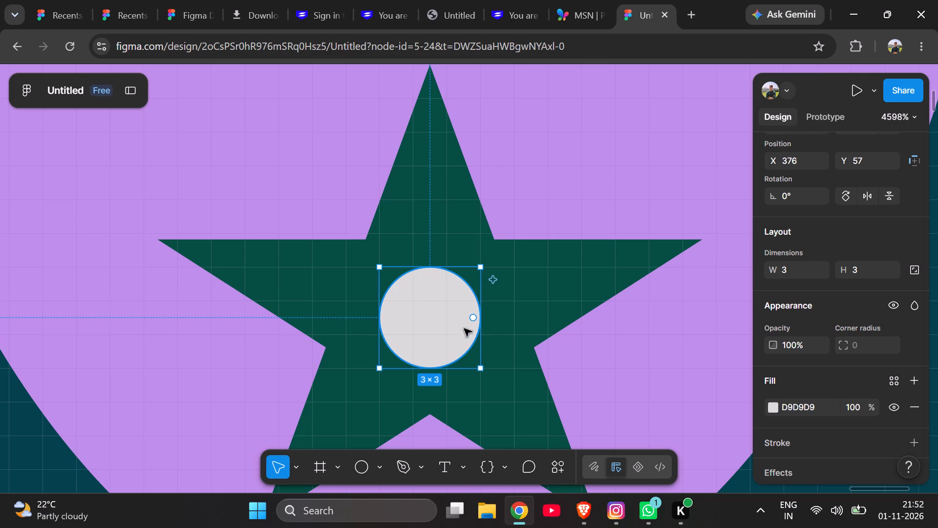
# Enlarge the grey circle to 4 × 4 and reposition it over the star's middle at X 376, Y 56.
pyautogui.moveTo(479, 369); pyautogui.dragTo(492, 381)
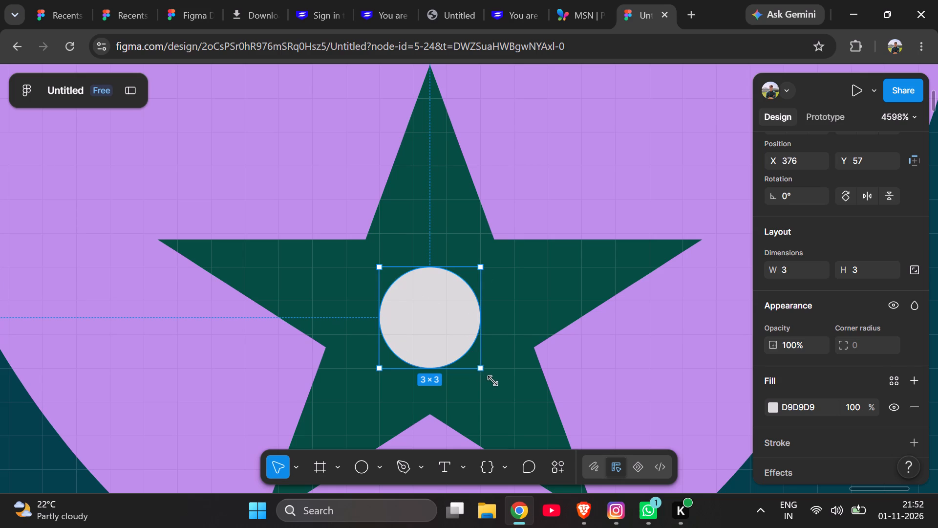
pyautogui.moveTo(492, 381); pyautogui.dragTo(503, 391)
pyautogui.moveTo(452, 356); pyautogui.dragTo(442, 344)
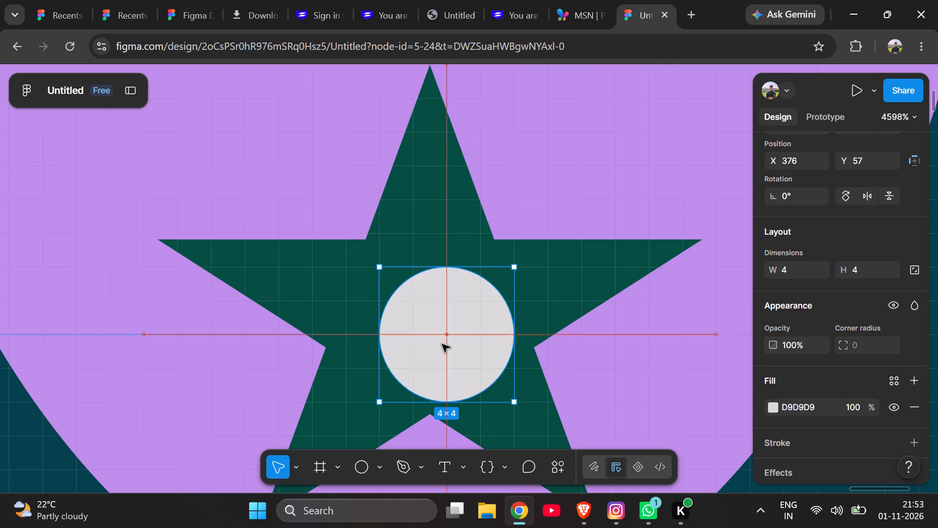
pyautogui.moveTo(442, 344); pyautogui.dragTo(438, 331)
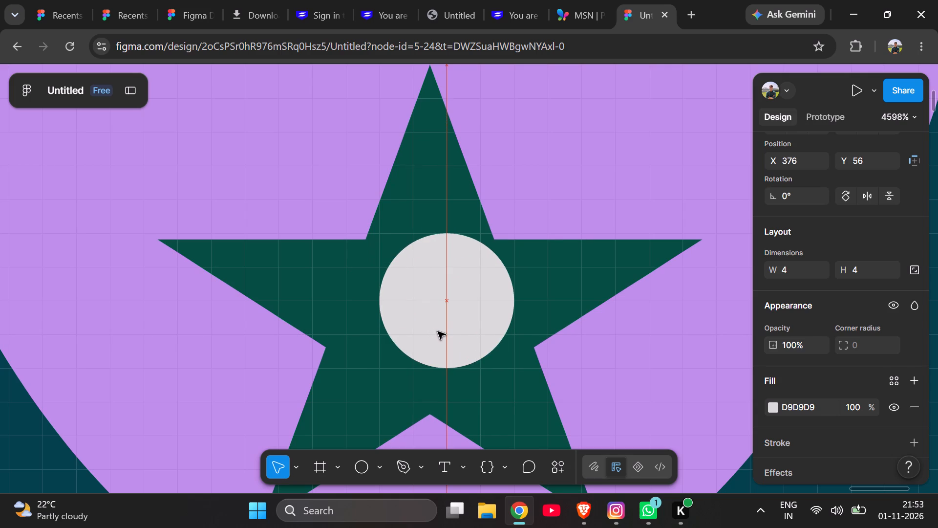
pyautogui.moveTo(438, 331); pyautogui.dragTo(436, 341)
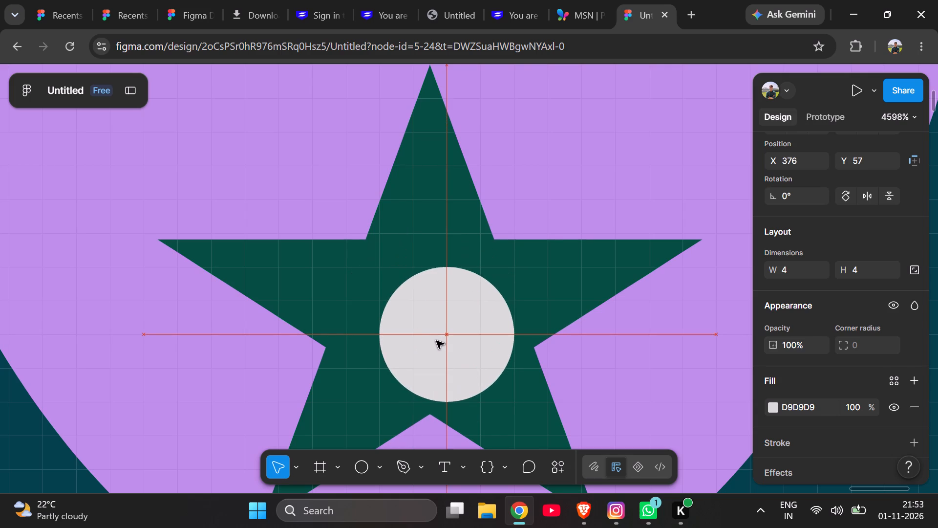
pyautogui.moveTo(436, 341); pyautogui.dragTo(435, 341)
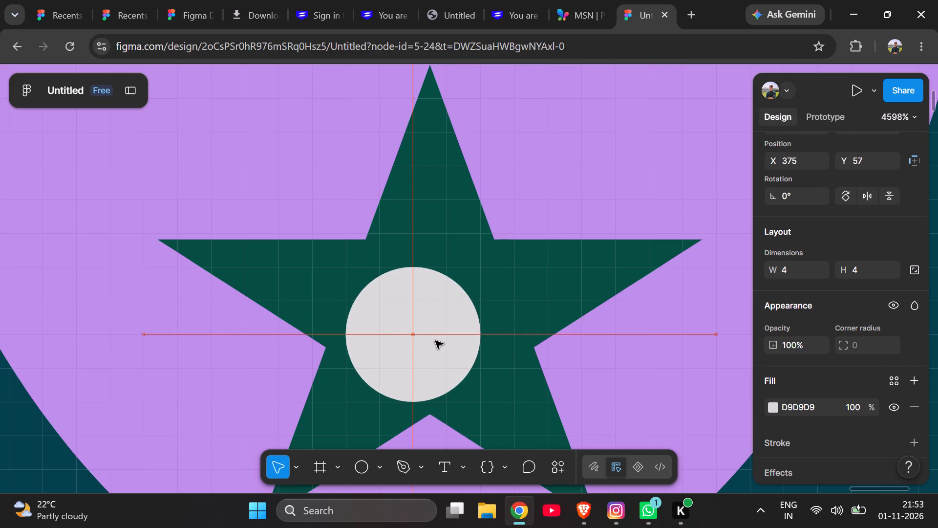
pyautogui.moveTo(435, 341); pyautogui.dragTo(435, 339)
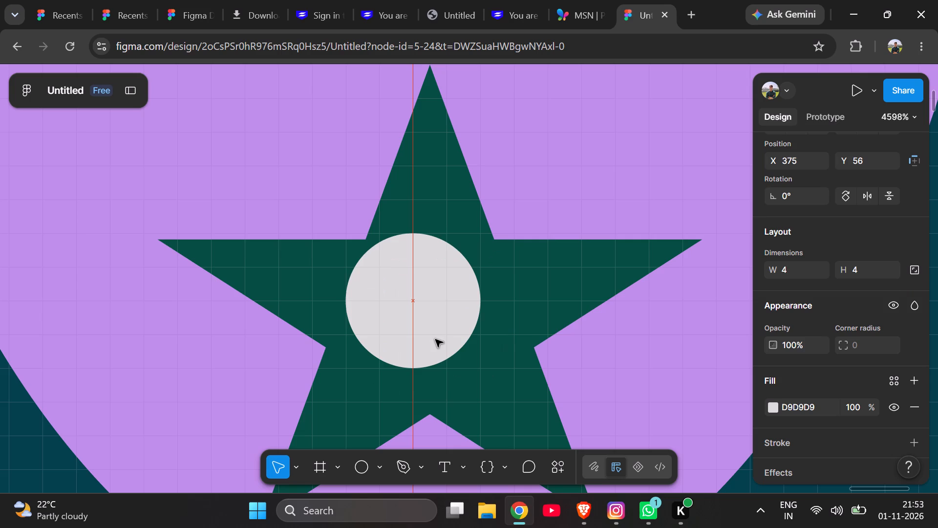
pyautogui.moveTo(435, 339); pyautogui.dragTo(436, 339)
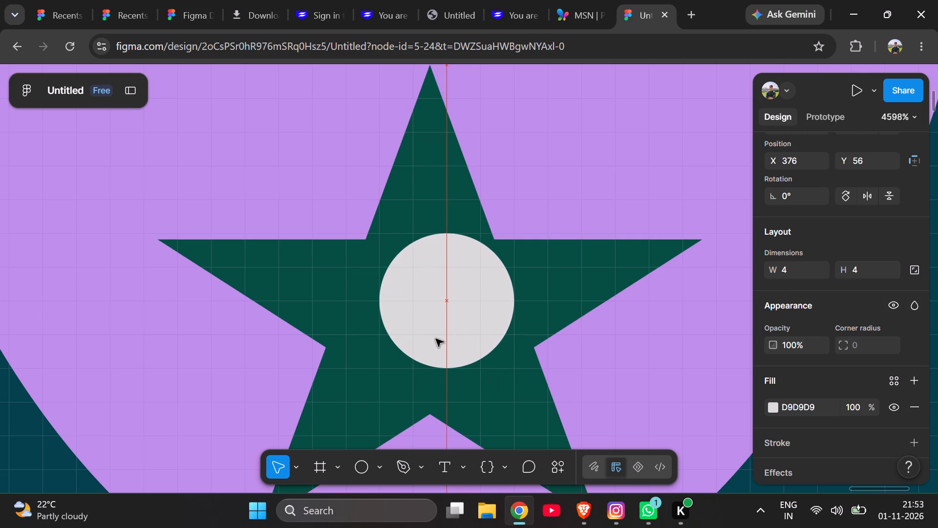
pyautogui.moveTo(436, 339); pyautogui.dragTo(436, 339)
pyautogui.moveTo(436, 339); pyautogui.dragTo(436, 337)
pyautogui.moveTo(436, 337); pyautogui.dragTo(435, 341)
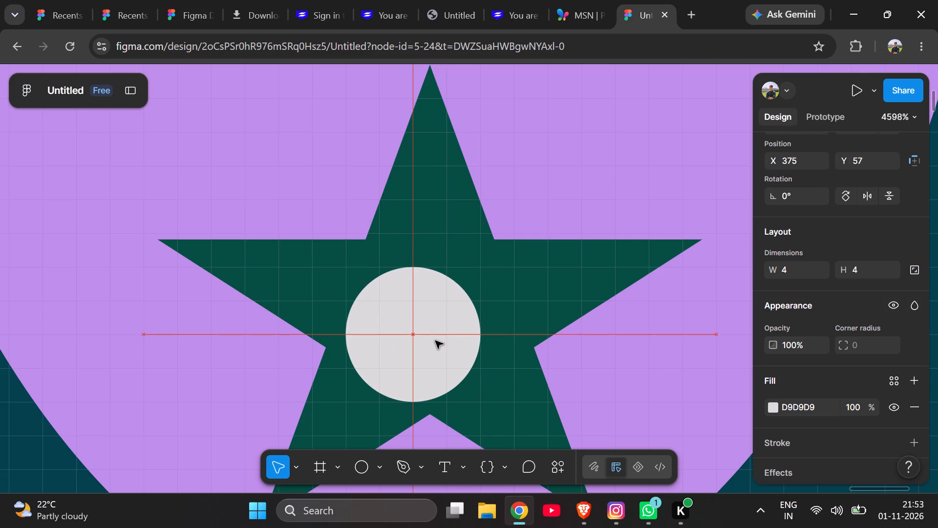
pyautogui.moveTo(435, 341); pyautogui.dragTo(436, 339)
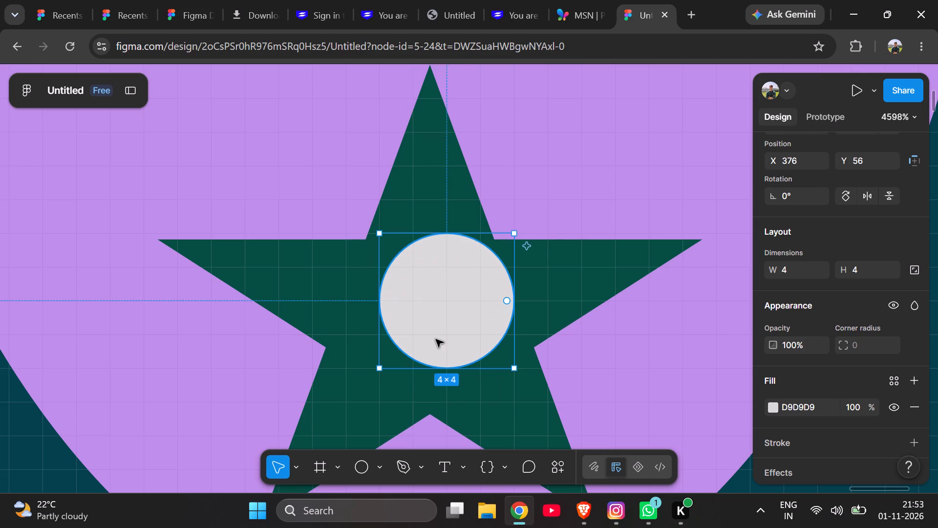
# Reposition the grey 4 × 4 circle within the dark green star to X 375, Y 57.
pyautogui.moveTo(435, 332); pyautogui.dragTo(426, 337)
pyautogui.moveTo(426, 337); pyautogui.dragTo(425, 332)
pyautogui.moveTo(425, 332); pyautogui.dragTo(408, 349)
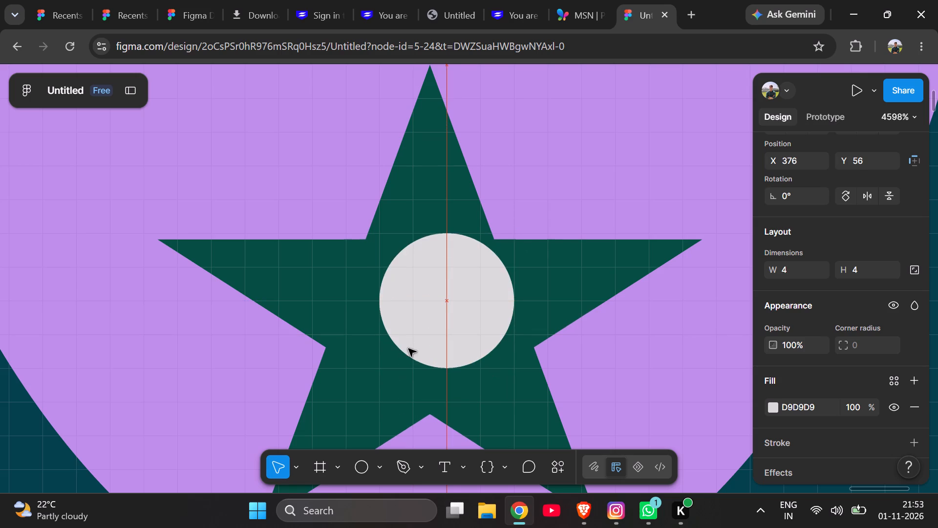
pyautogui.moveTo(408, 349); pyautogui.dragTo(405, 351)
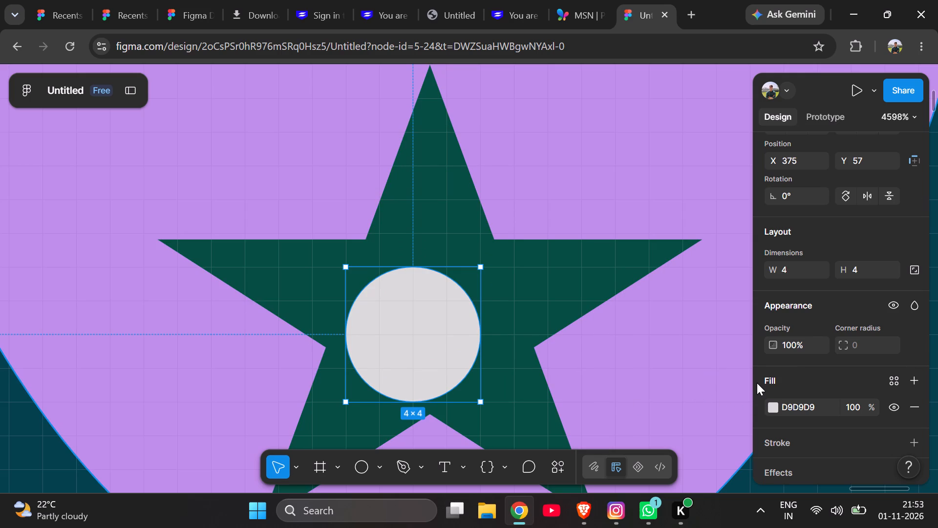
pyautogui.click(733, 355)
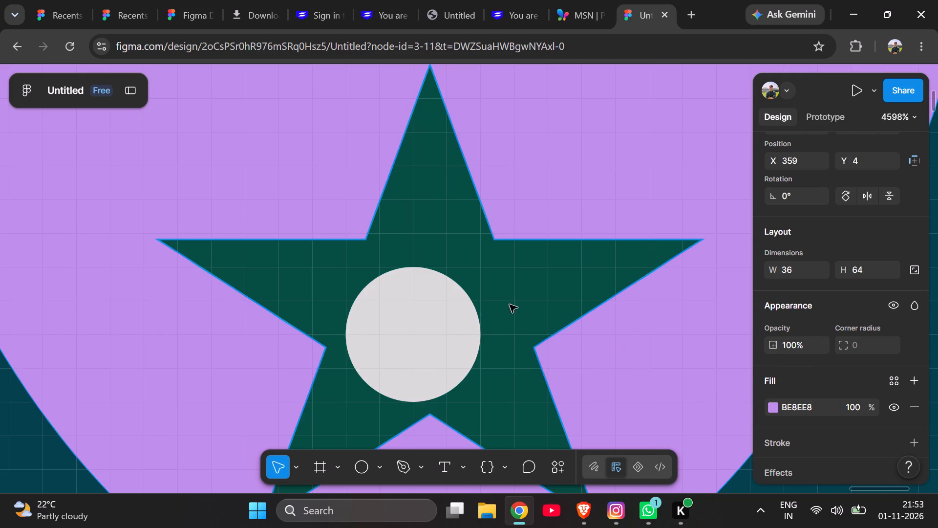
# Change the circle's fill to the salmon pink FF9D9D.
pyautogui.click(412, 331)
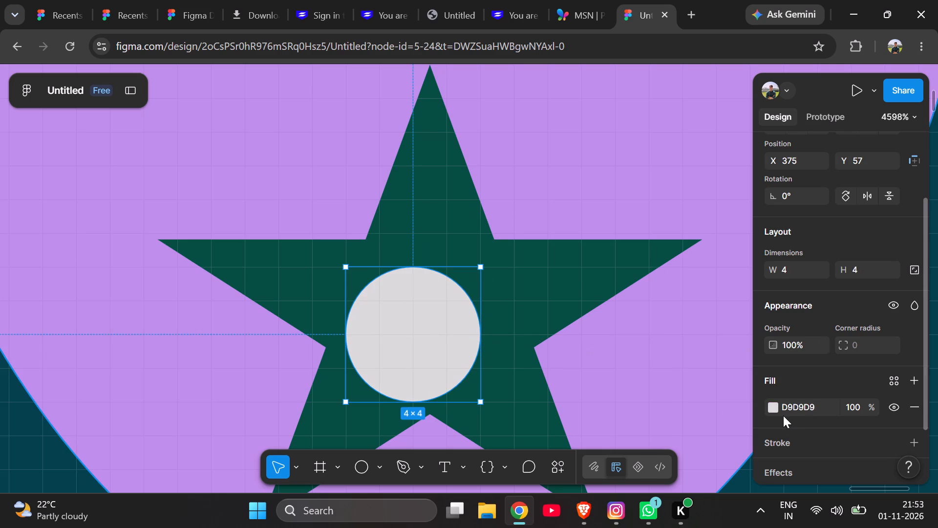
pyautogui.scroll(-1, 783, 416)
pyautogui.click(771, 349)
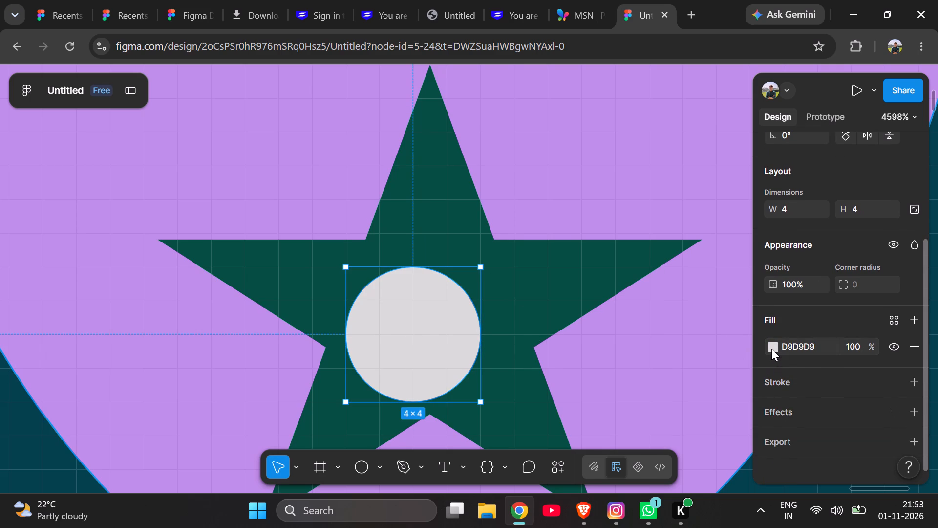
pyautogui.moveTo(719, 329); pyautogui.dragTo(717, 305)
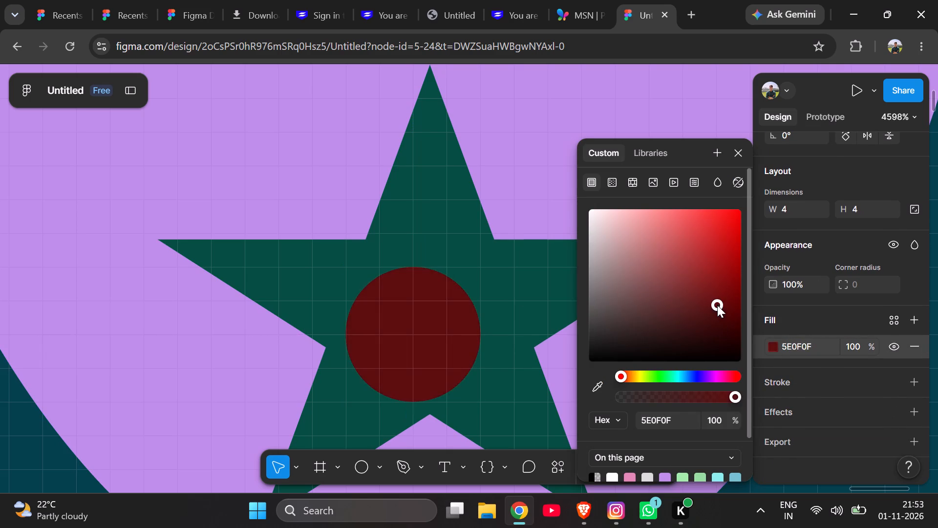
pyautogui.moveTo(717, 305); pyautogui.dragTo(646, 178)
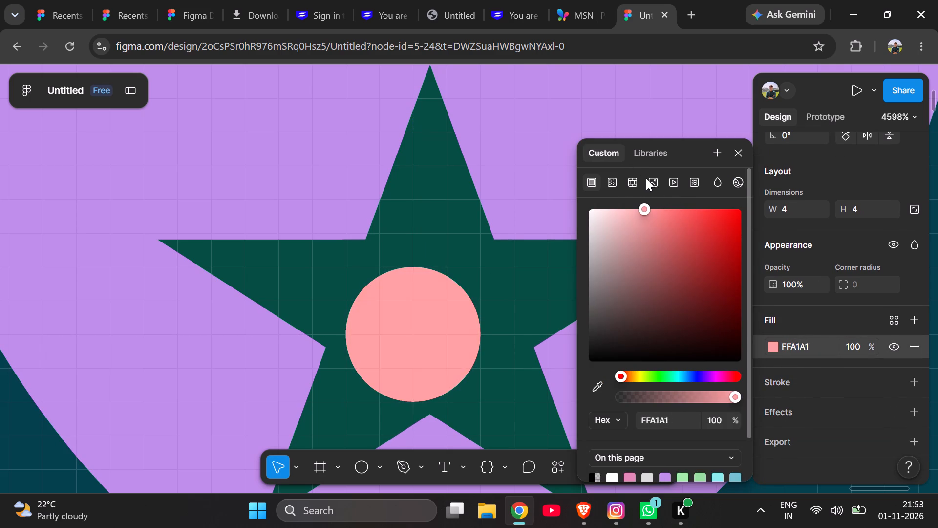
pyautogui.moveTo(646, 178); pyautogui.dragTo(647, 179)
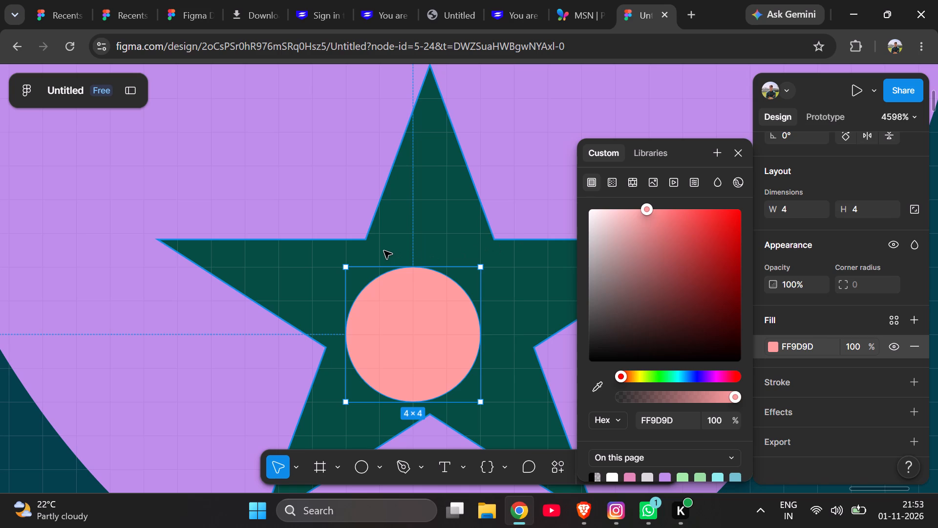
# Apply a uniform layer blur of 4 to the pink circle.
pyautogui.click(770, 408)
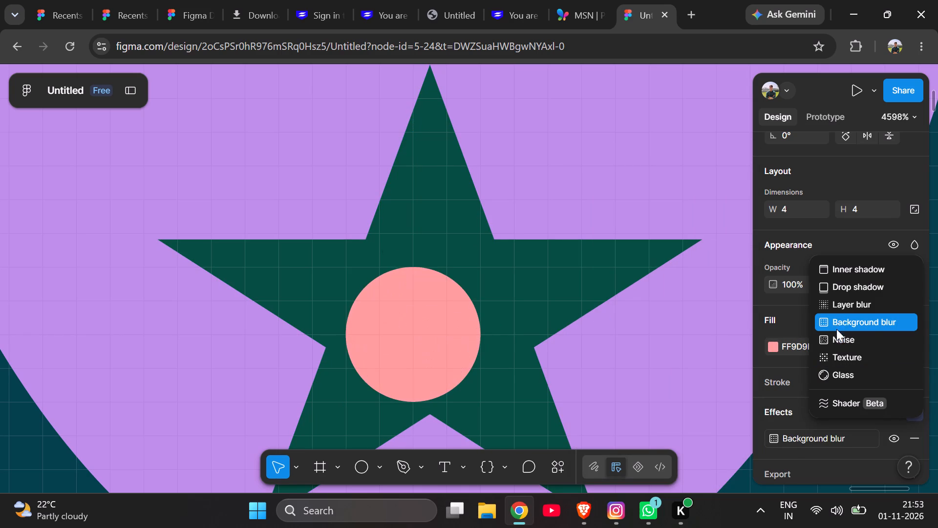
pyautogui.click(836, 301)
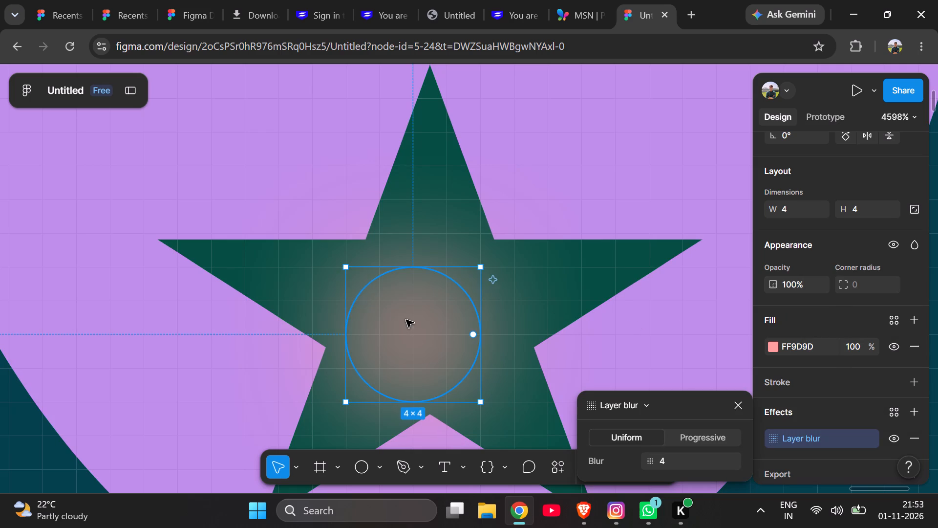
# Enlarge the blurred pink circle to 5 × 5 and move it up by 1 to centre its glow on the star.
pyautogui.moveTo(406, 319); pyautogui.dragTo(417, 309)
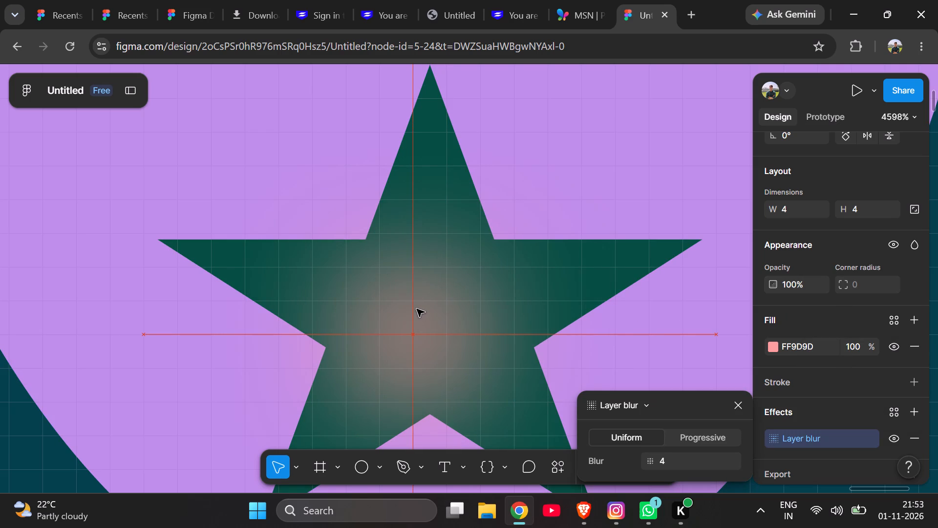
pyautogui.moveTo(417, 309); pyautogui.dragTo(419, 307)
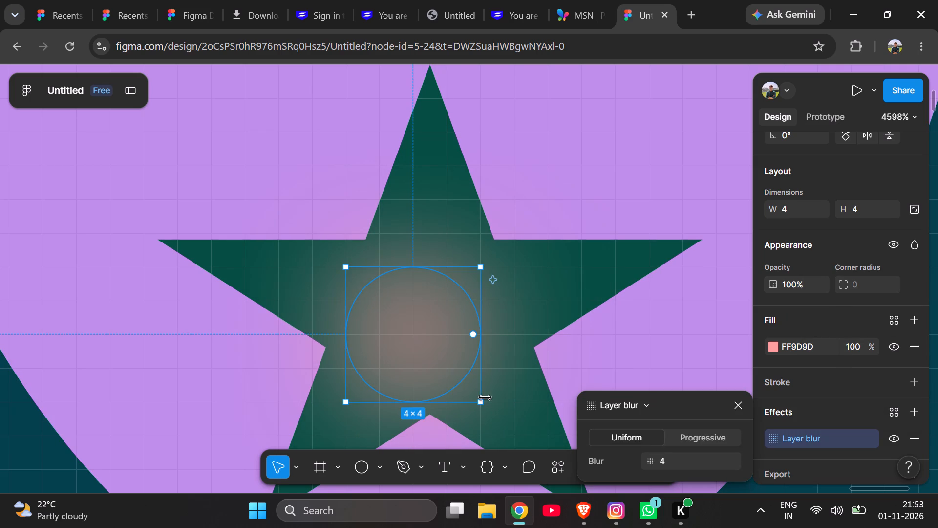
pyautogui.moveTo(484, 404); pyautogui.dragTo(503, 423)
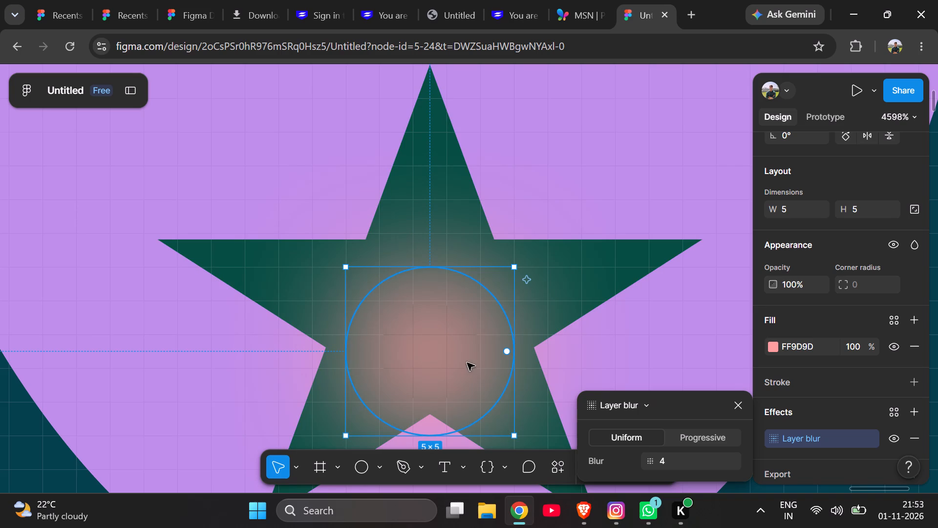
pyautogui.moveTo(428, 319); pyautogui.dragTo(427, 299)
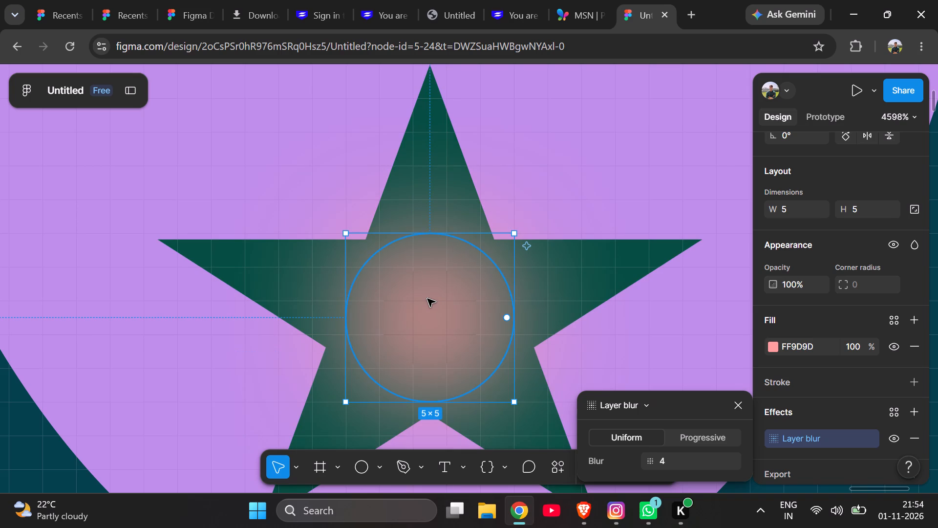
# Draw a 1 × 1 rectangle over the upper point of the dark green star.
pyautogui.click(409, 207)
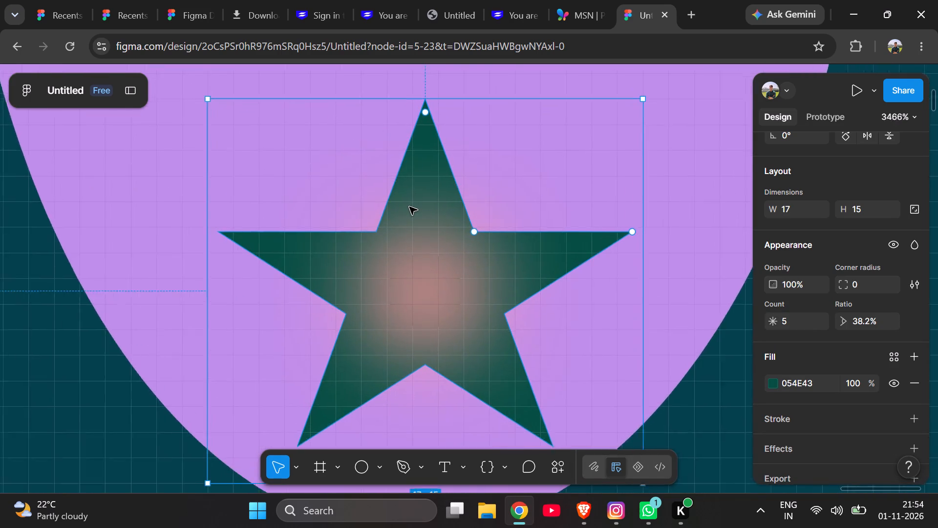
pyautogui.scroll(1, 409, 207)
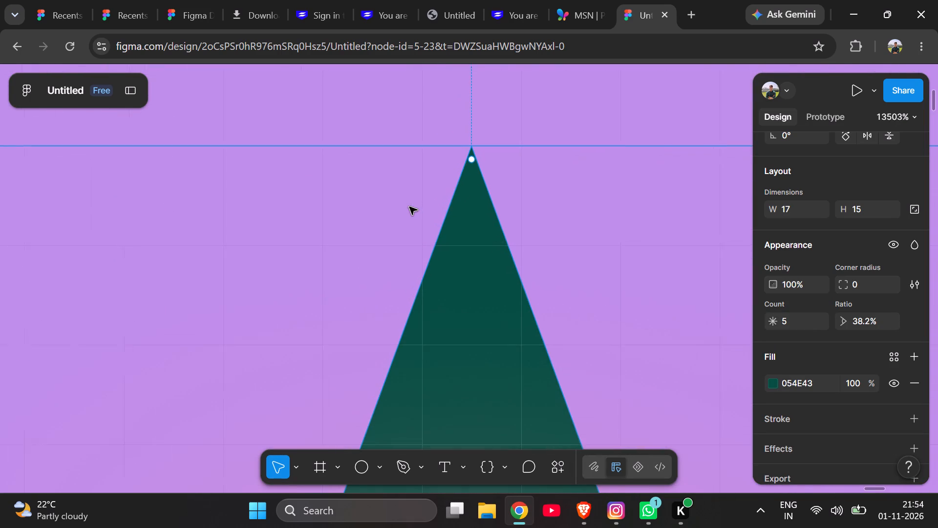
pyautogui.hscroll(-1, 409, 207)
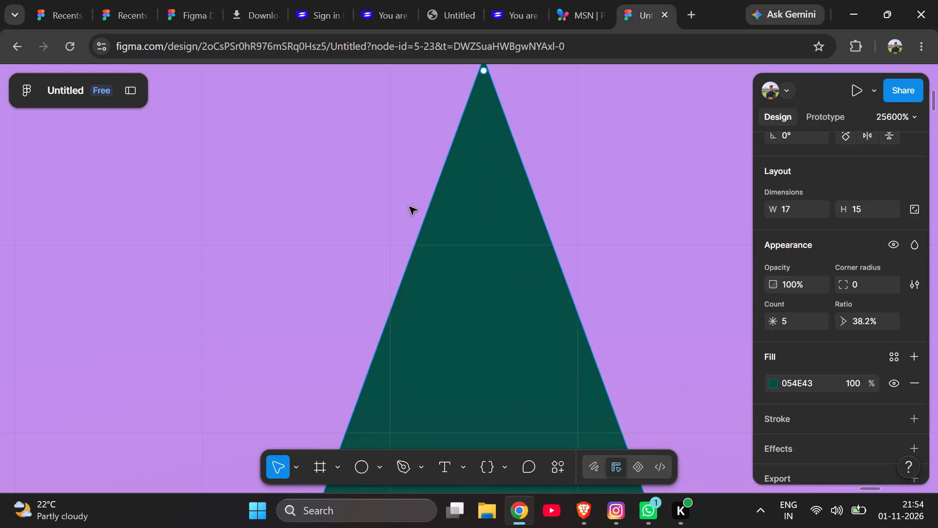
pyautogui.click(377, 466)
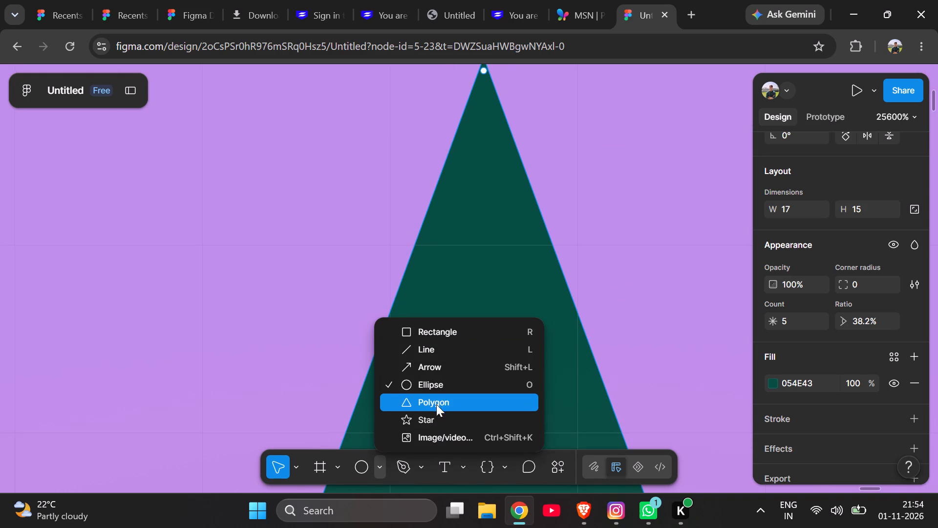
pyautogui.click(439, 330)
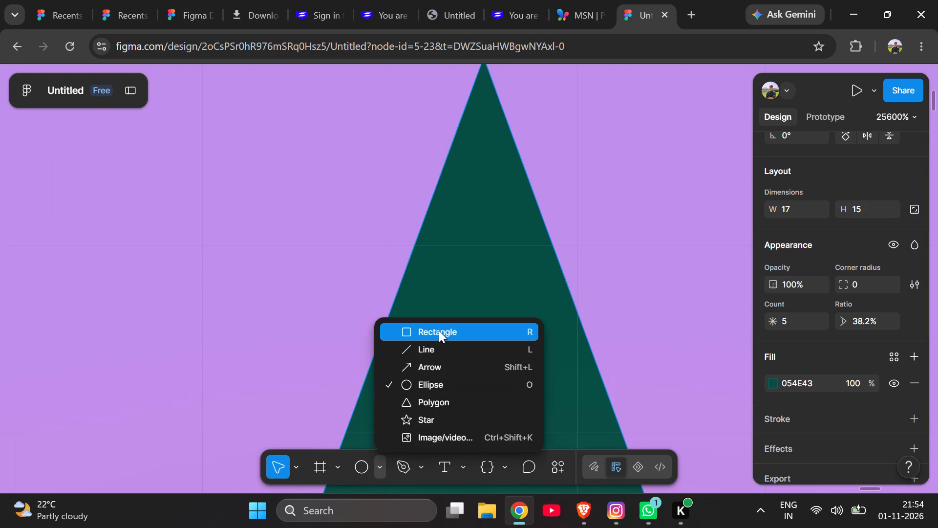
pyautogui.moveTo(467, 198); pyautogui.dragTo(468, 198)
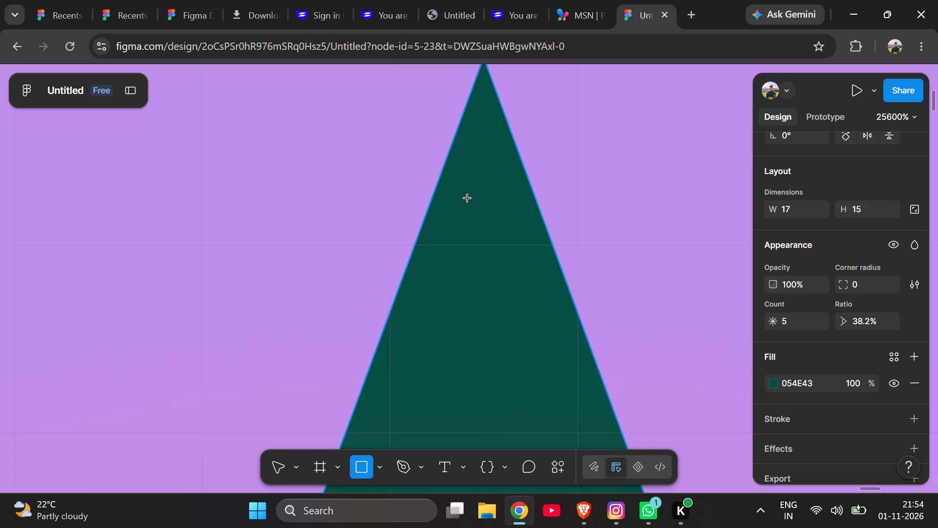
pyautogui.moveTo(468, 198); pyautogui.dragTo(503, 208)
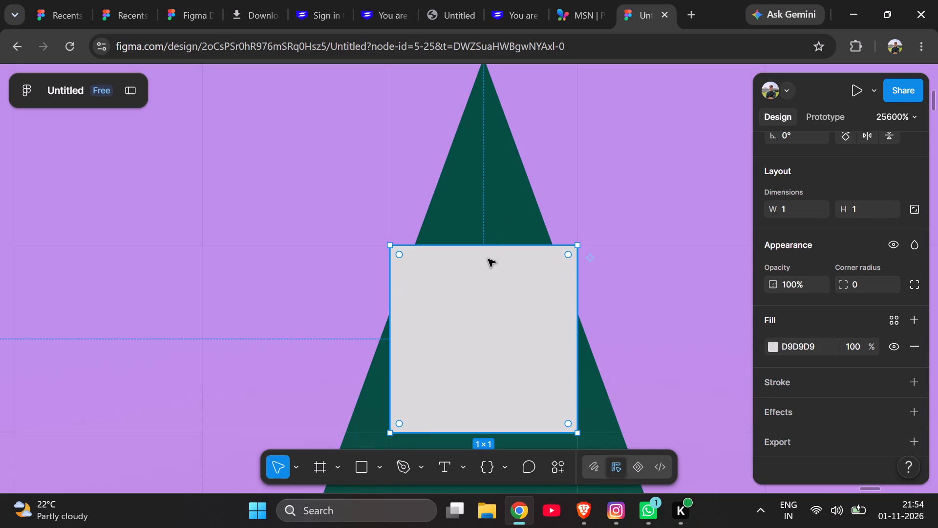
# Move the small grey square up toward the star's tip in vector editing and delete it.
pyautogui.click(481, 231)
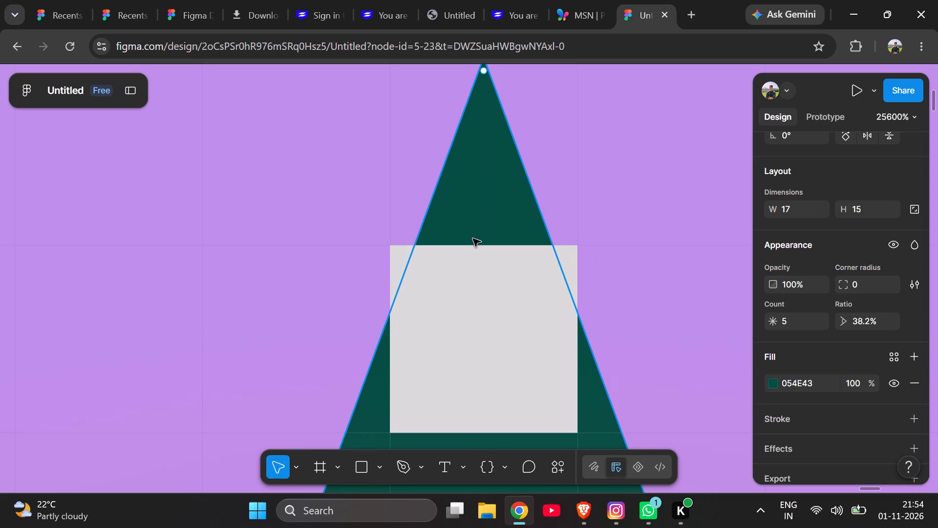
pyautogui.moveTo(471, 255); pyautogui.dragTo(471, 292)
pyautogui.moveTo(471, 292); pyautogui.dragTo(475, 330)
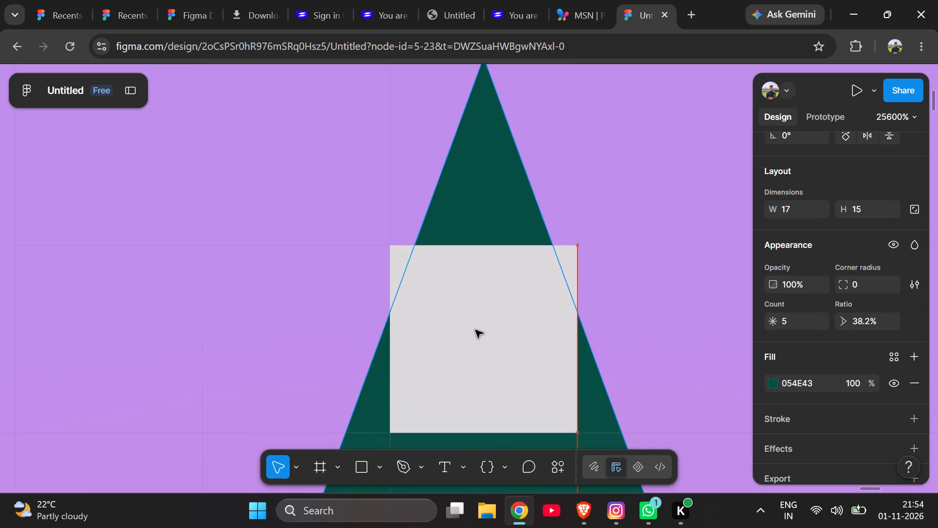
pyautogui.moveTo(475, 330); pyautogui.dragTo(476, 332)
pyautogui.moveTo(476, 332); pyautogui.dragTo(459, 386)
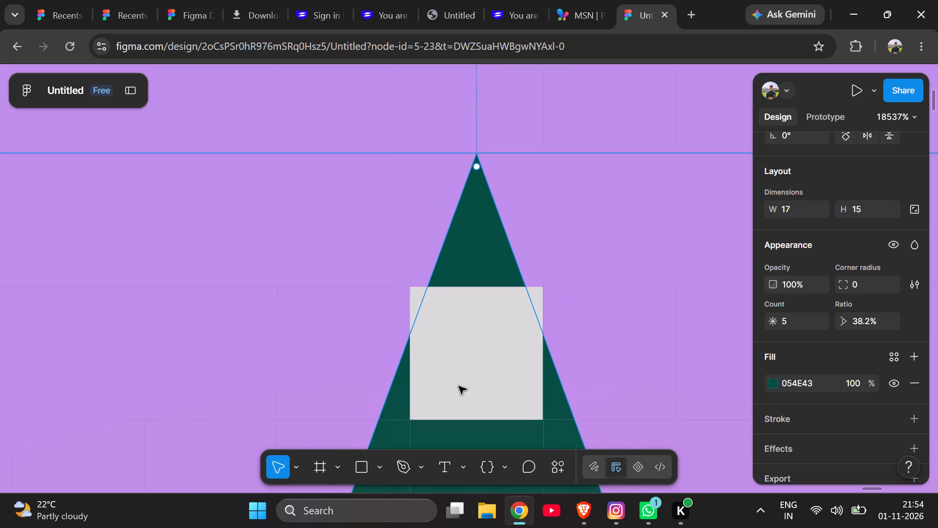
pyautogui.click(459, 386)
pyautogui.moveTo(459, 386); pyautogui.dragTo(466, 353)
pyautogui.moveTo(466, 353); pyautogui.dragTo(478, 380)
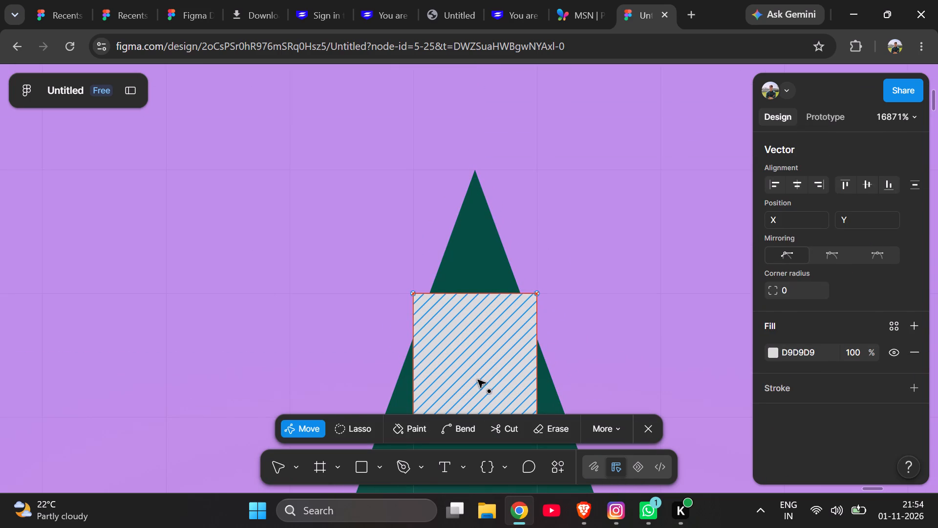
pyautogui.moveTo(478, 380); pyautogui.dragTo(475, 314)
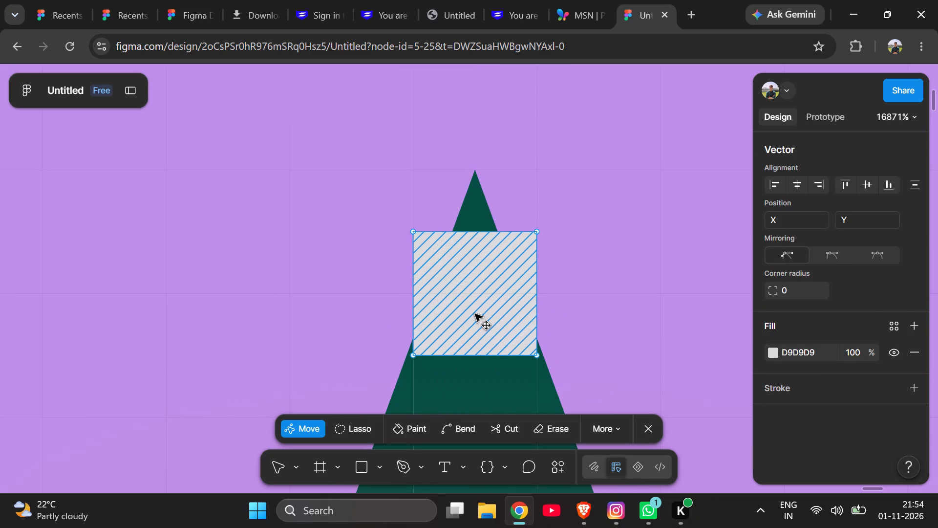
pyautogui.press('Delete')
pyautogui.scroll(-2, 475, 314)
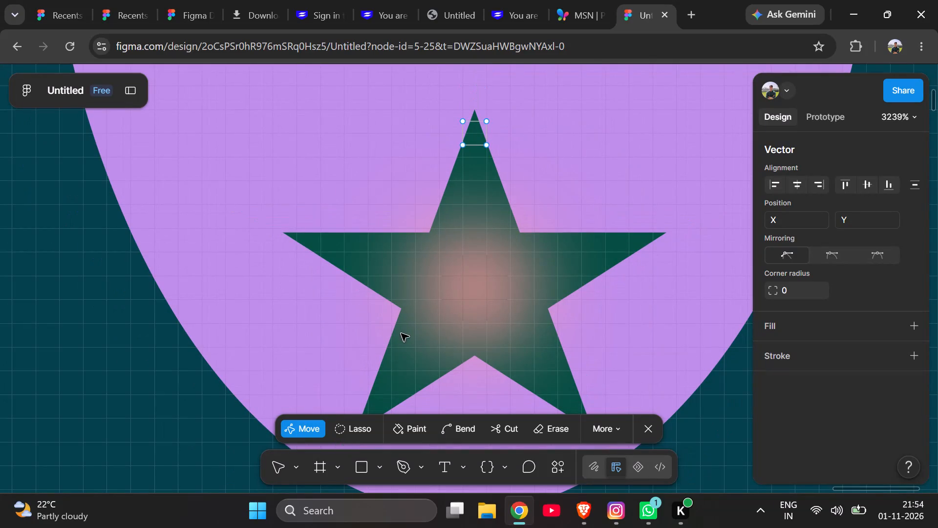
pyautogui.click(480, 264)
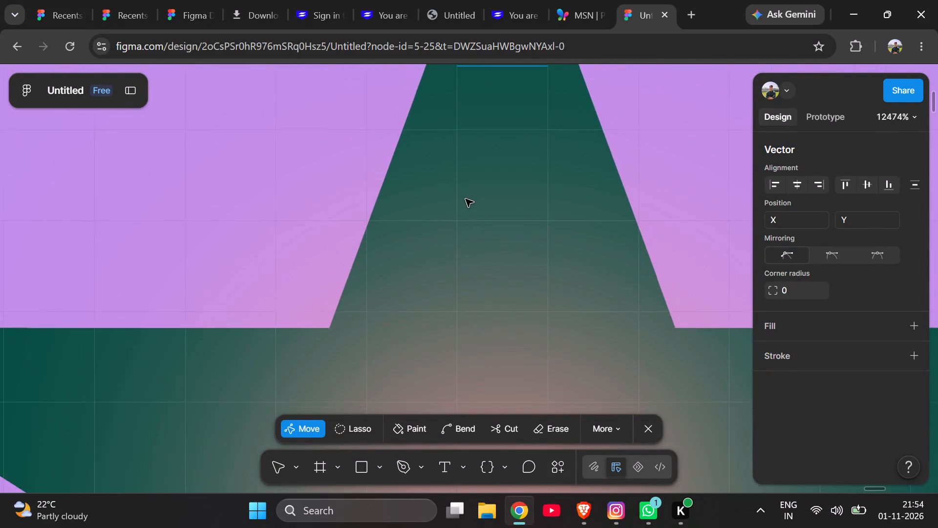
# Draw a five-pointed star about 11 × 11 in the lower part of the light green oval.
pyautogui.scroll(-1, 466, 199)
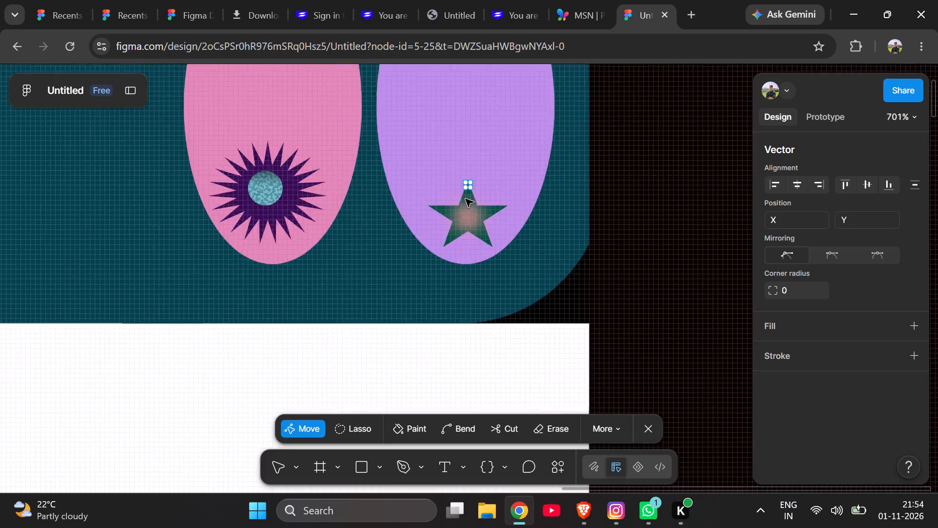
pyautogui.scroll(2, 466, 199)
pyautogui.hscroll(4, 466, 199)
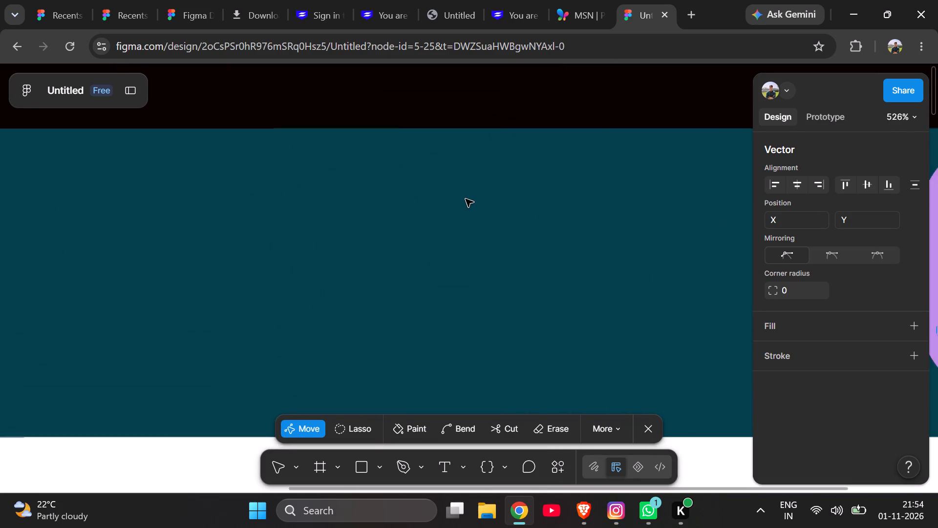
pyautogui.hscroll(4, 466, 199)
pyautogui.hscroll(-1, 466, 199)
pyautogui.scroll(-1, 466, 199)
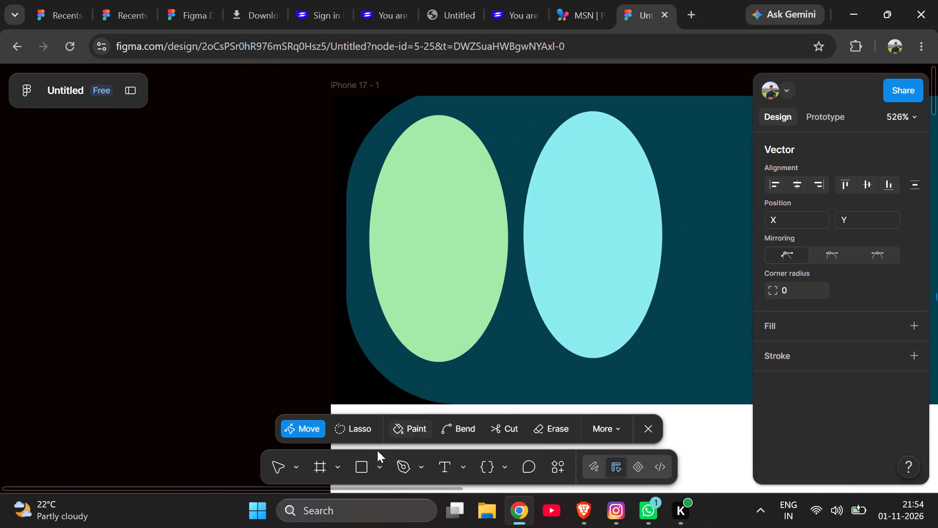
pyautogui.click(380, 465)
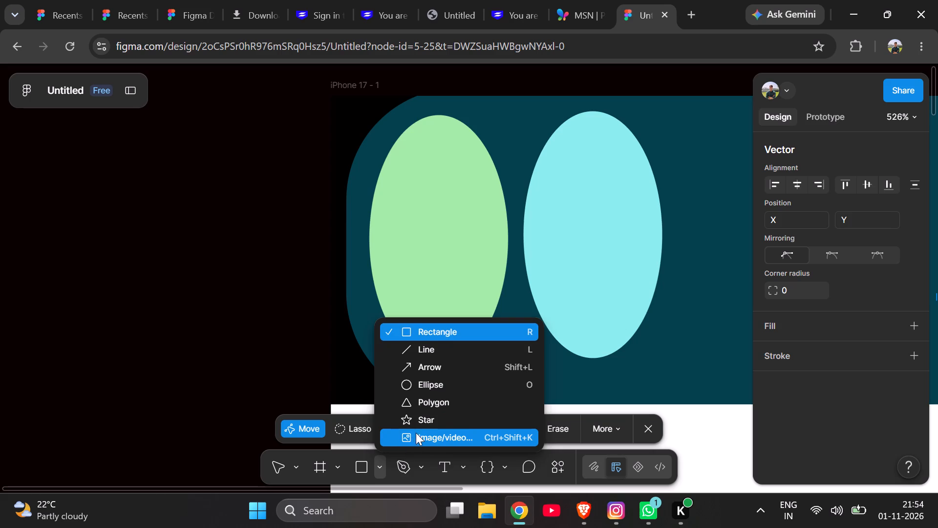
pyautogui.click(429, 421)
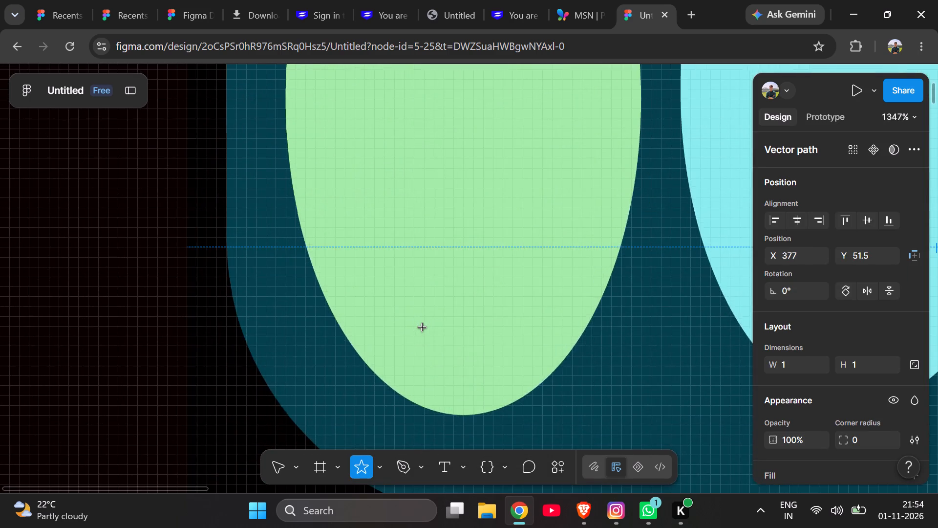
pyautogui.scroll(1, 423, 328)
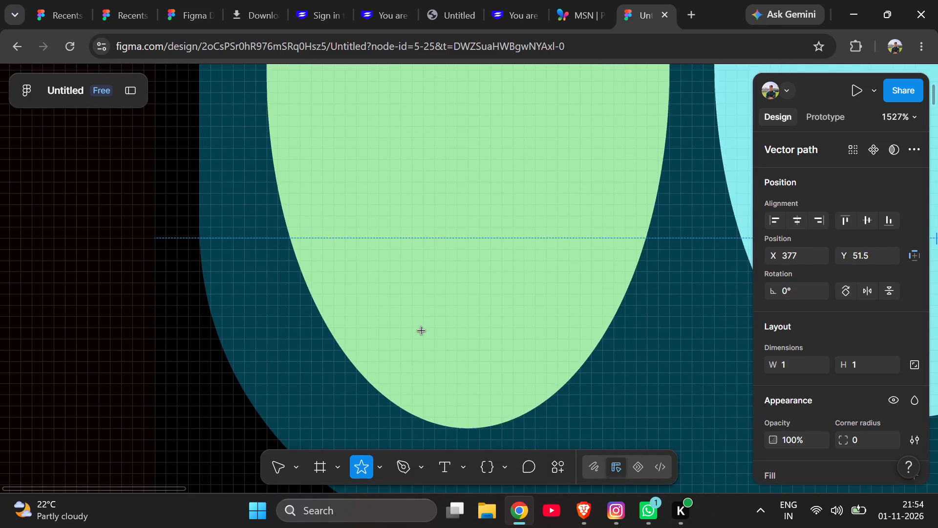
pyautogui.scroll(-1, 422, 331)
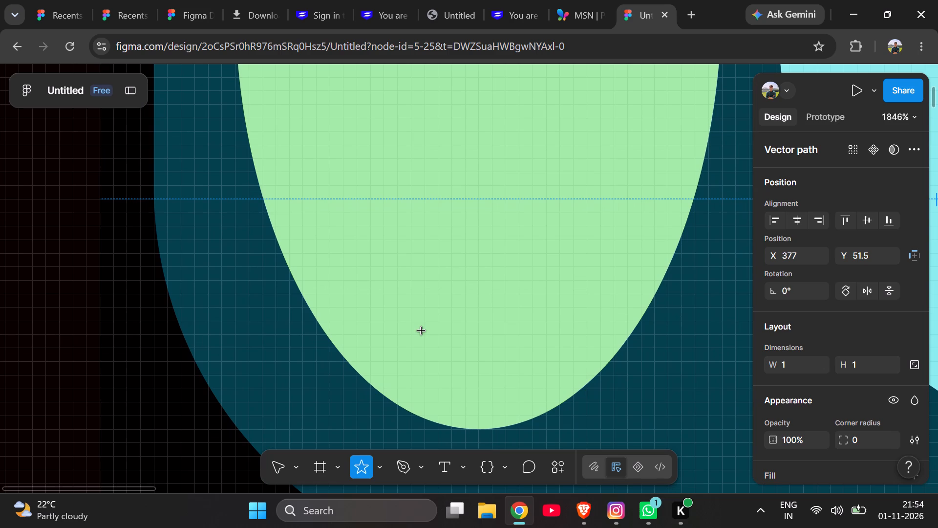
pyautogui.scroll(-1, 422, 331)
pyautogui.moveTo(396, 175); pyautogui.dragTo(551, 316)
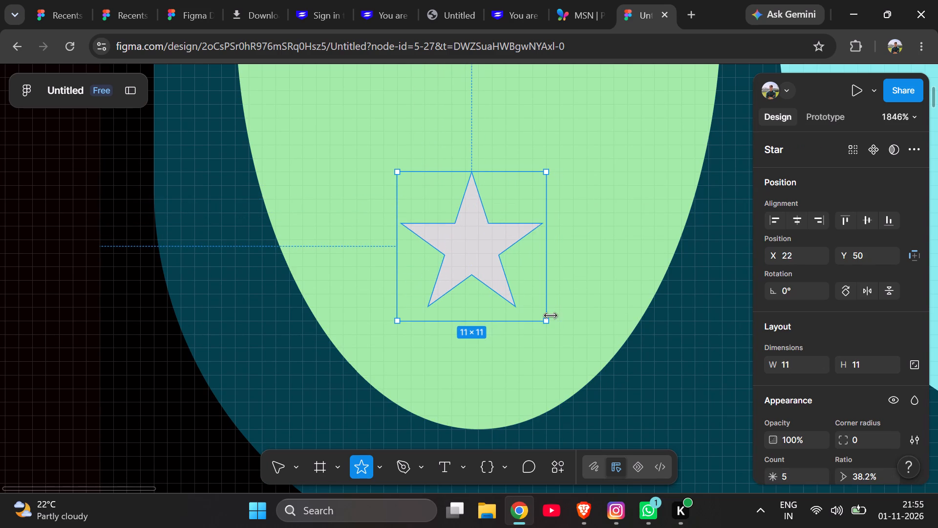
# Reposition the grey star to X 21, Y 48 and enlarge it to 14 × 14, centring it across the light green oval.
pyautogui.moveTo(473, 251); pyautogui.dragTo(440, 229)
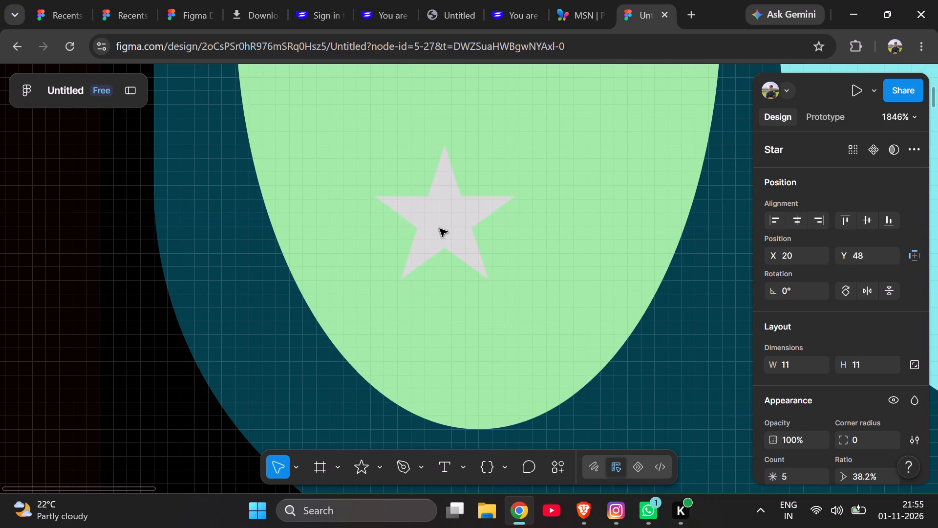
pyautogui.moveTo(507, 285); pyautogui.dragTo(521, 298)
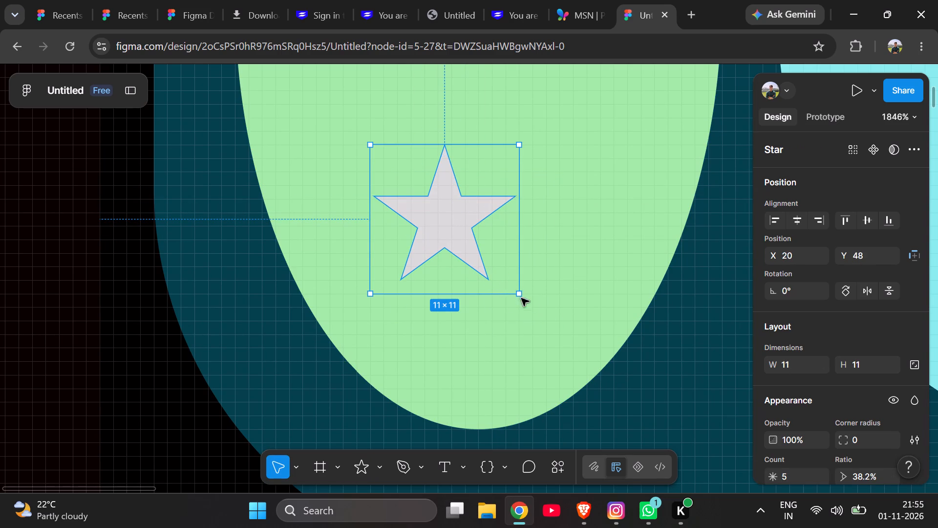
pyautogui.moveTo(521, 298); pyautogui.dragTo(536, 291)
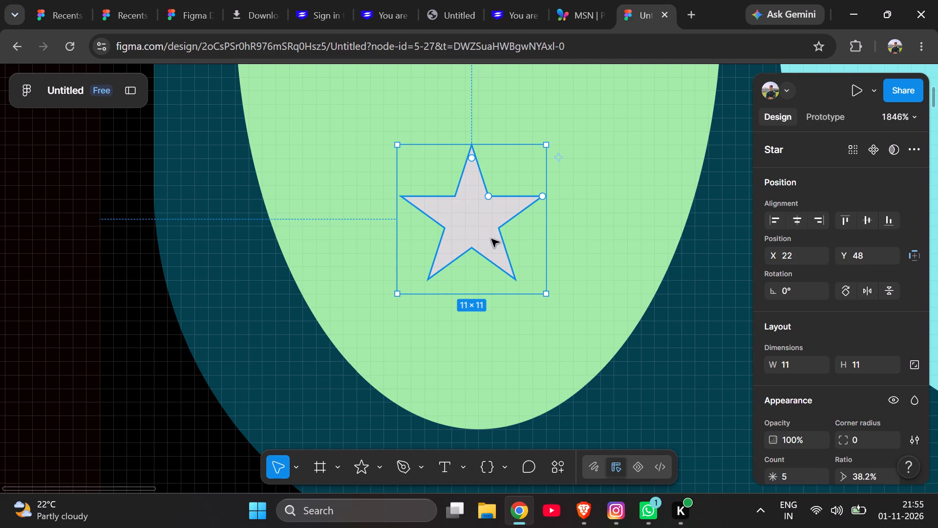
pyautogui.moveTo(488, 233); pyautogui.dragTo(470, 230)
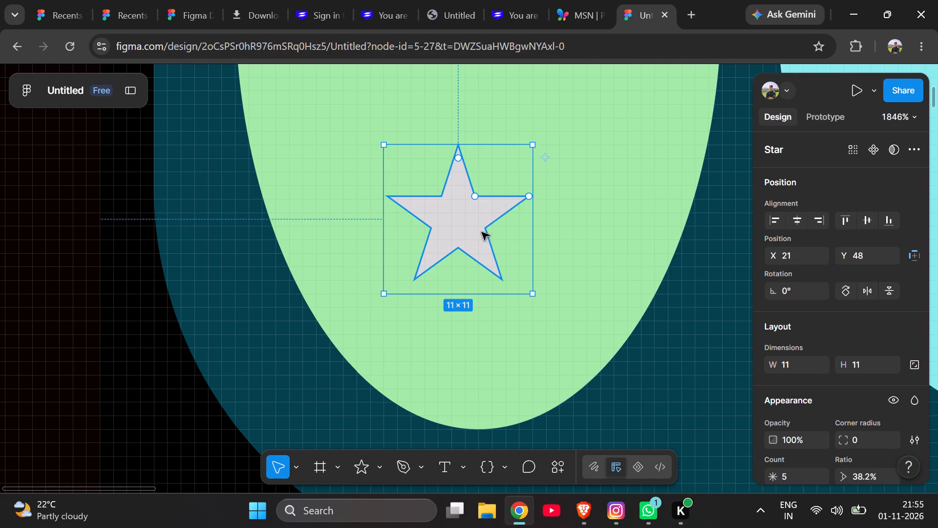
pyautogui.moveTo(528, 289); pyautogui.dragTo(550, 307)
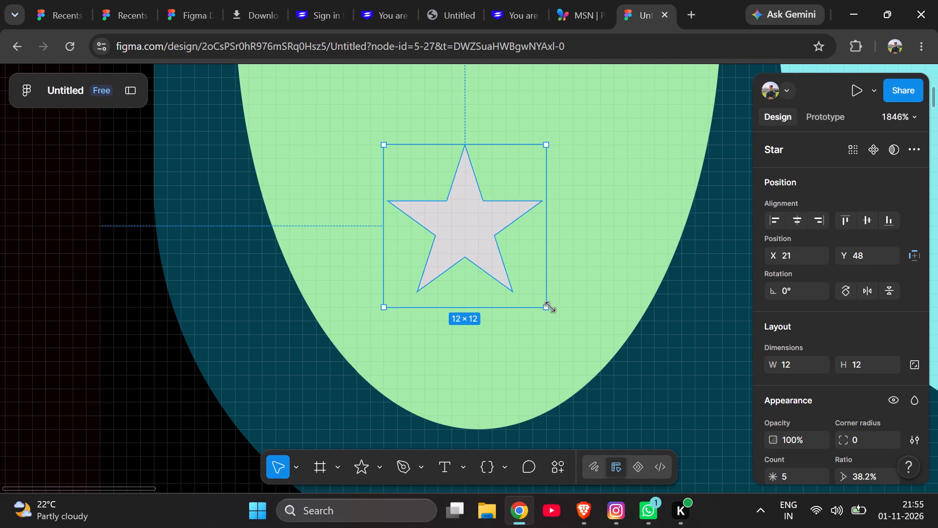
pyautogui.moveTo(550, 307); pyautogui.dragTo(579, 334)
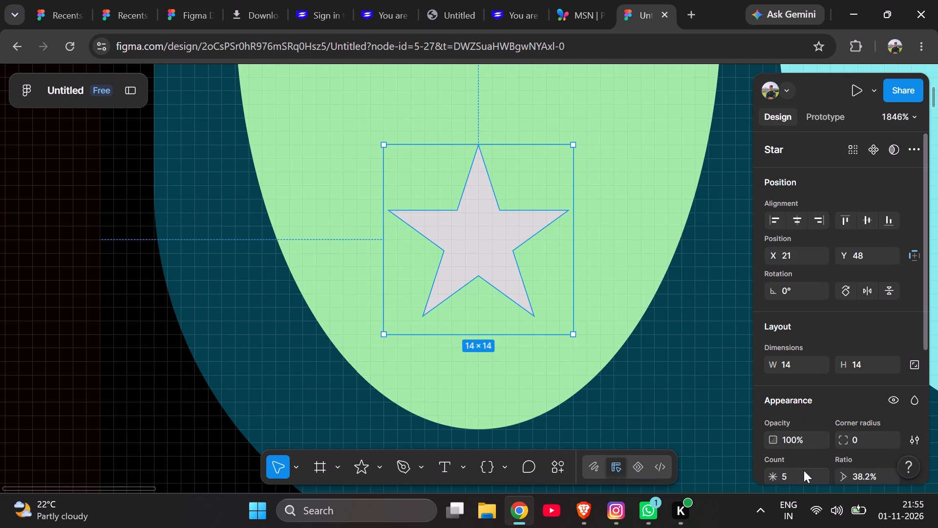
# Turn the star into a starburst with a point count of 16 and an inner ratio of about 52%.
pyautogui.click(804, 471)
pyautogui.press('BackSpace')
pyautogui.press('1')
pyautogui.press('6')
pyautogui.press('Return')
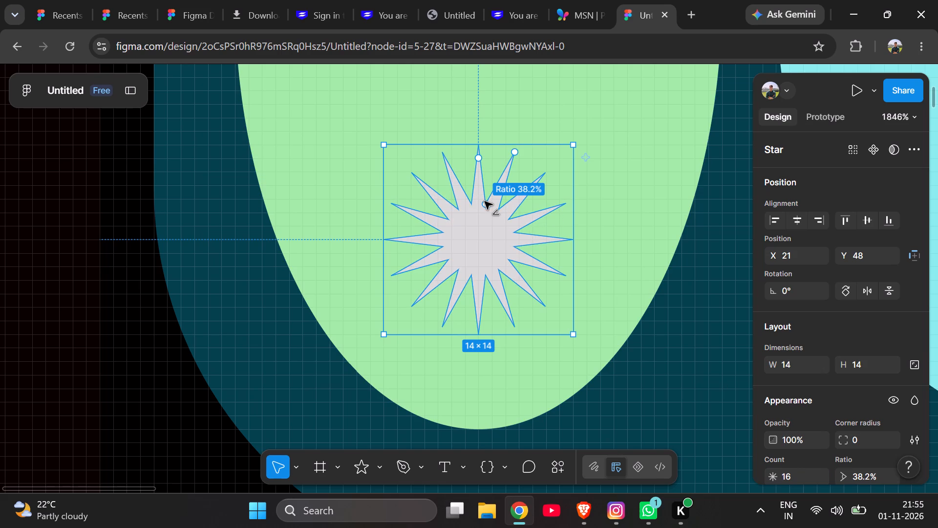
pyautogui.moveTo(485, 201); pyautogui.dragTo(496, 192)
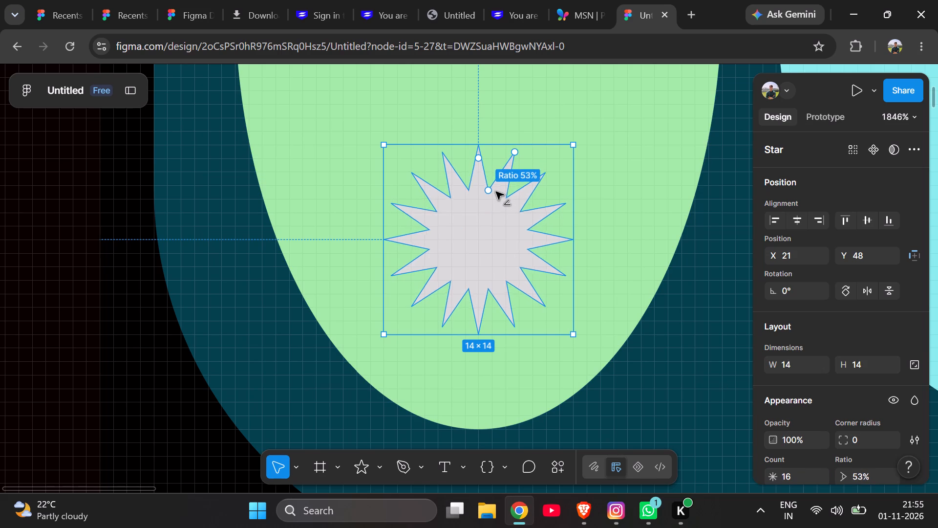
pyautogui.moveTo(496, 192); pyautogui.dragTo(497, 192)
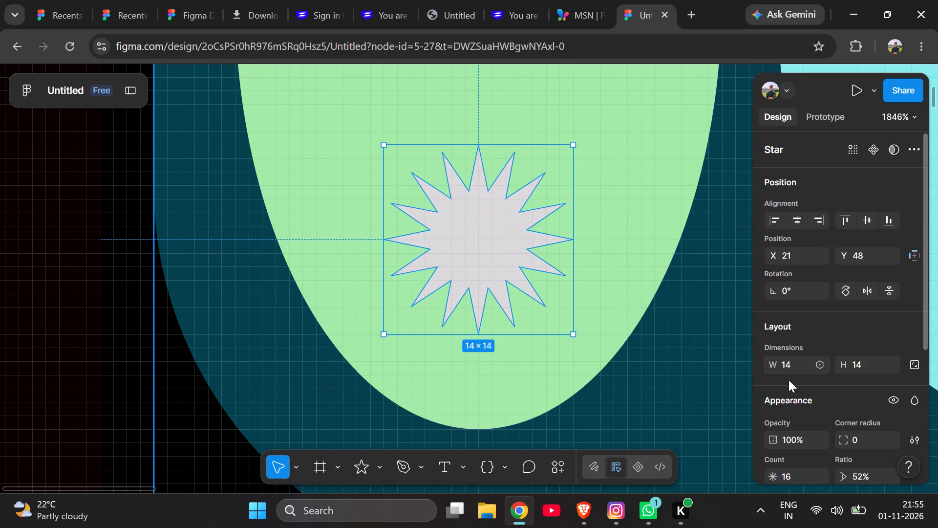
# Change the starburst's fill to dark navy blue, 072A4B.
pyautogui.scroll(-1, 822, 395)
pyautogui.click(774, 433)
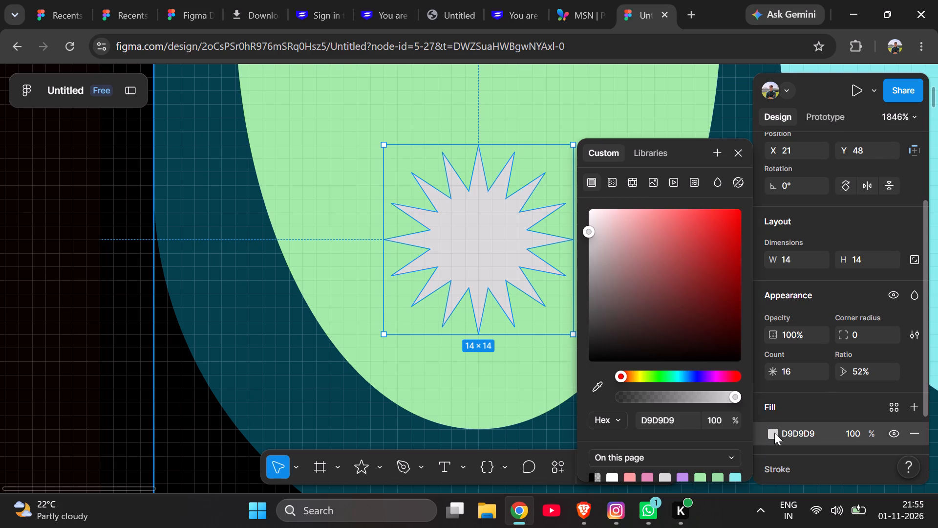
pyautogui.click(687, 380)
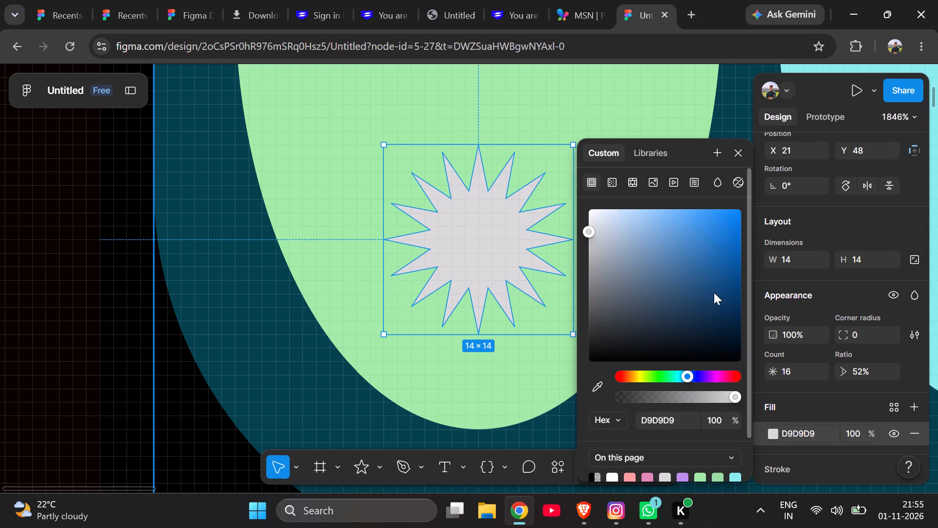
pyautogui.moveTo(714, 292); pyautogui.dragTo(727, 316)
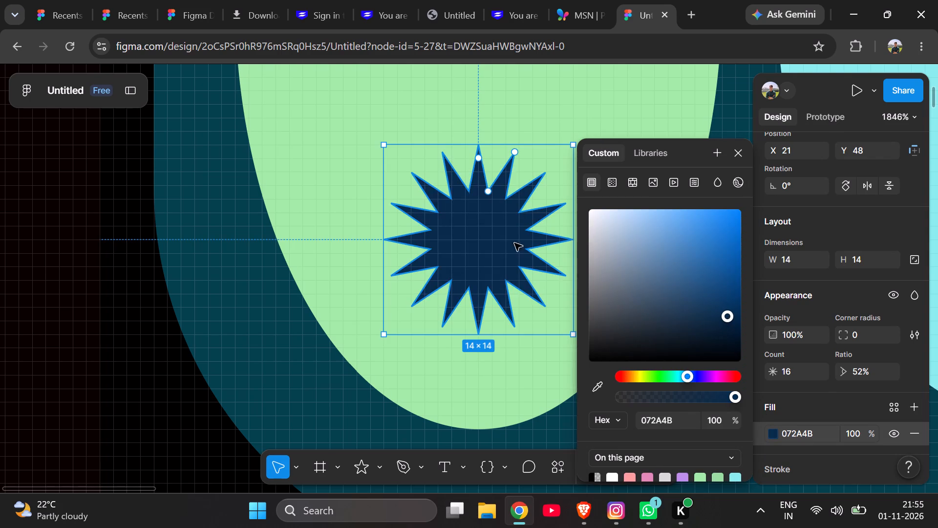